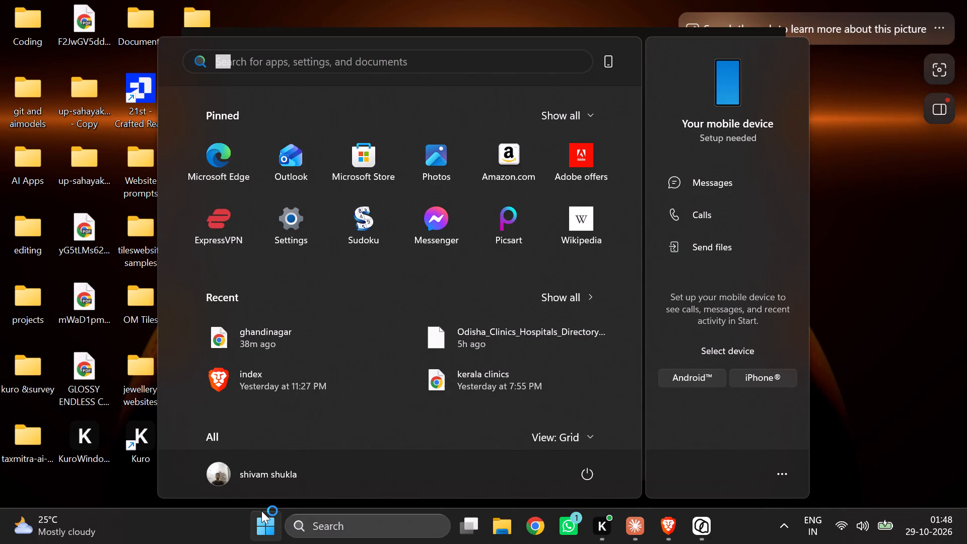
# Launch the Canva desktop app and maximize its window.
pyautogui.write('canva')
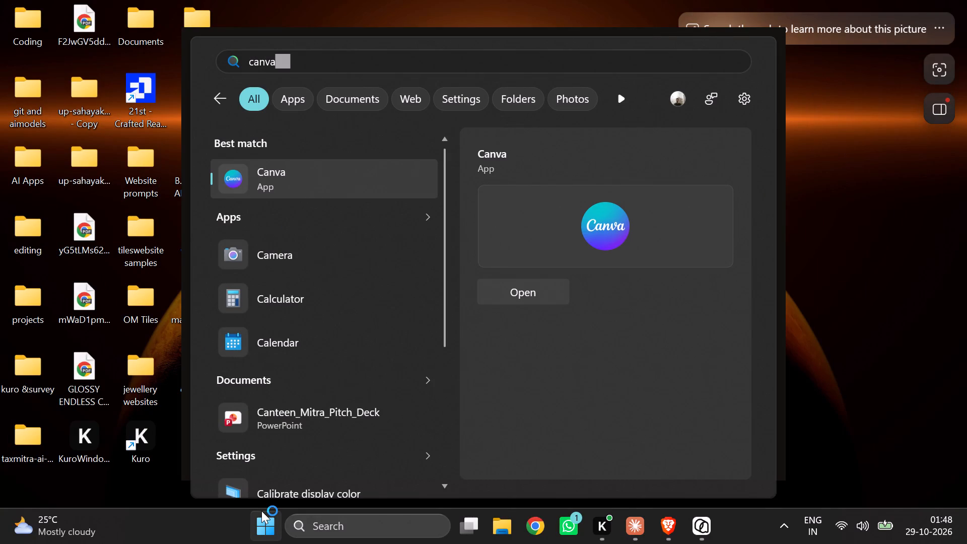
pyautogui.press('Return')
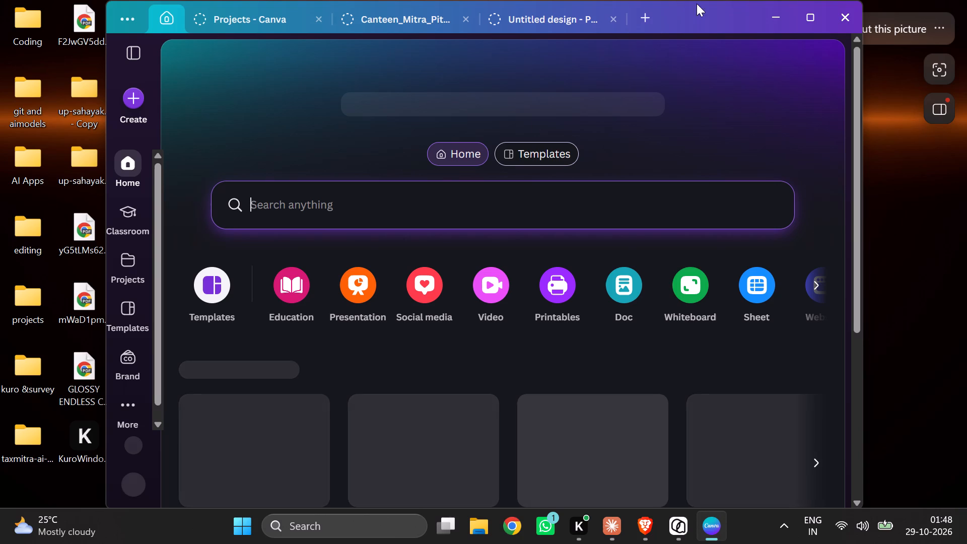
pyautogui.click(805, 5)
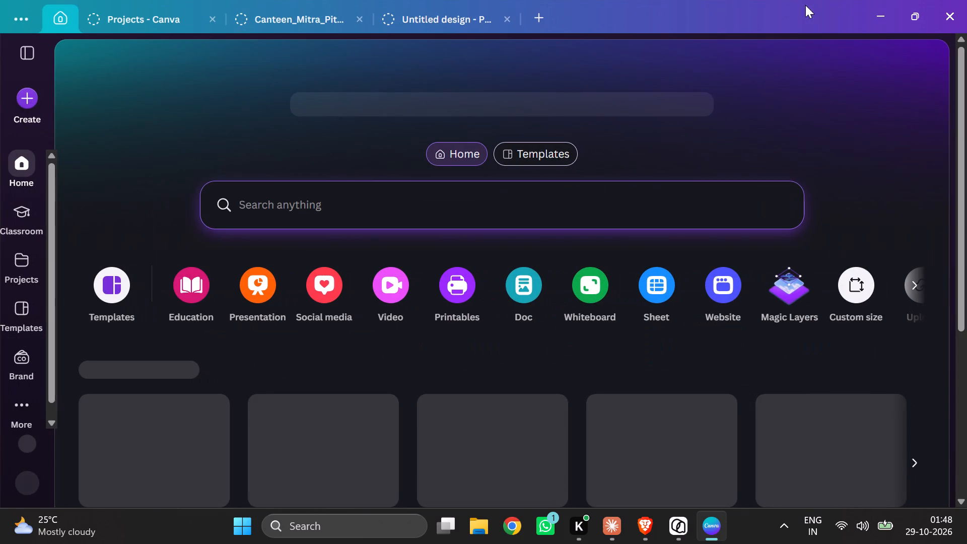
# Close the three restored tabs: Projects, the Canteen_Mitra pitch deck and the untitled design.
pyautogui.click(211, 21)
pyautogui.click(211, 21)
pyautogui.click(211, 21)
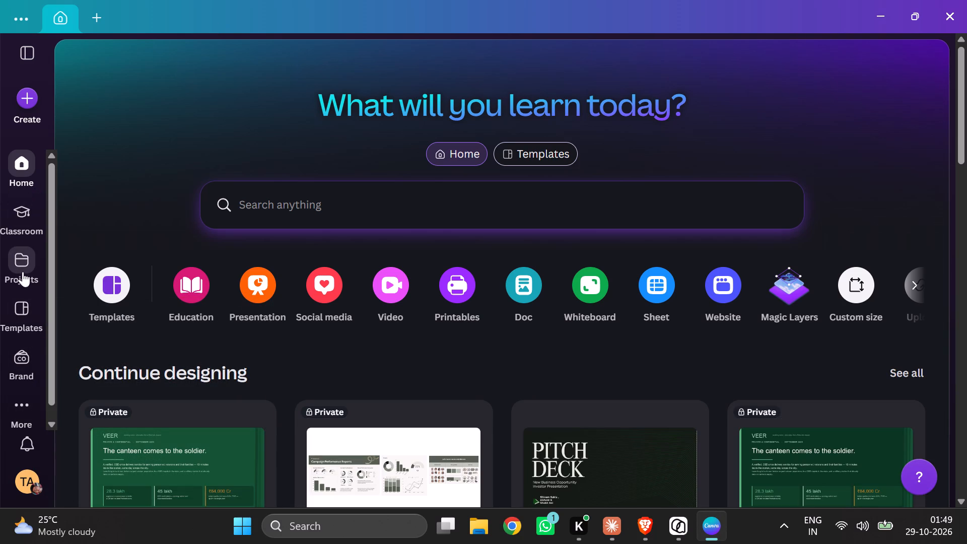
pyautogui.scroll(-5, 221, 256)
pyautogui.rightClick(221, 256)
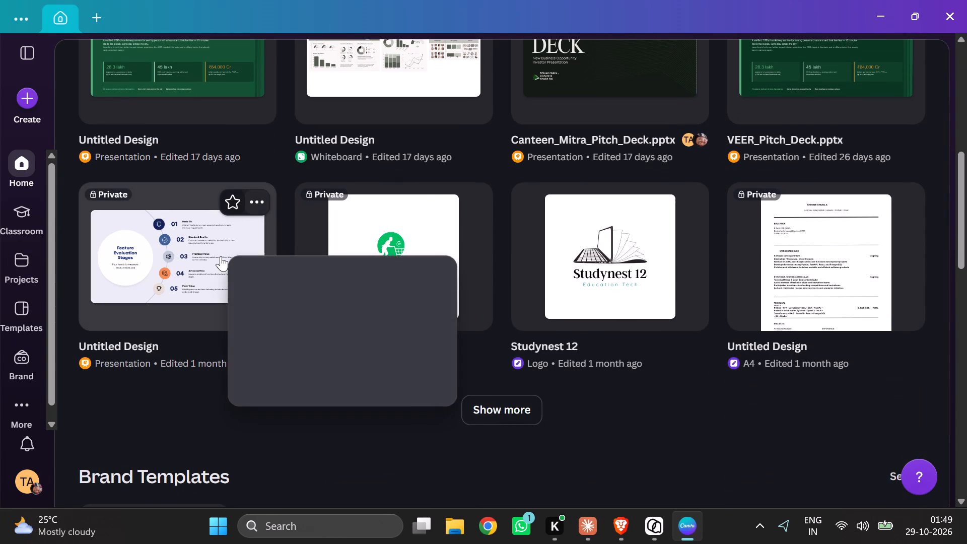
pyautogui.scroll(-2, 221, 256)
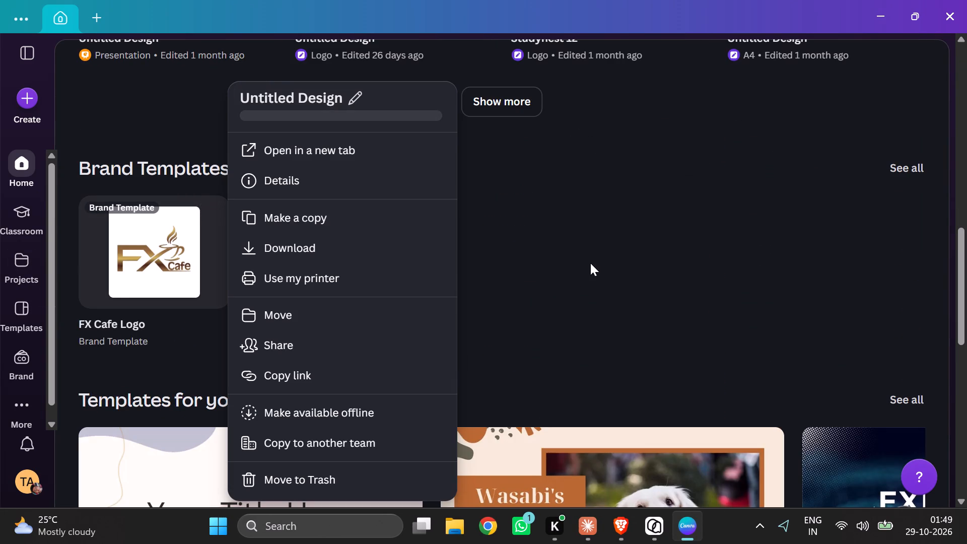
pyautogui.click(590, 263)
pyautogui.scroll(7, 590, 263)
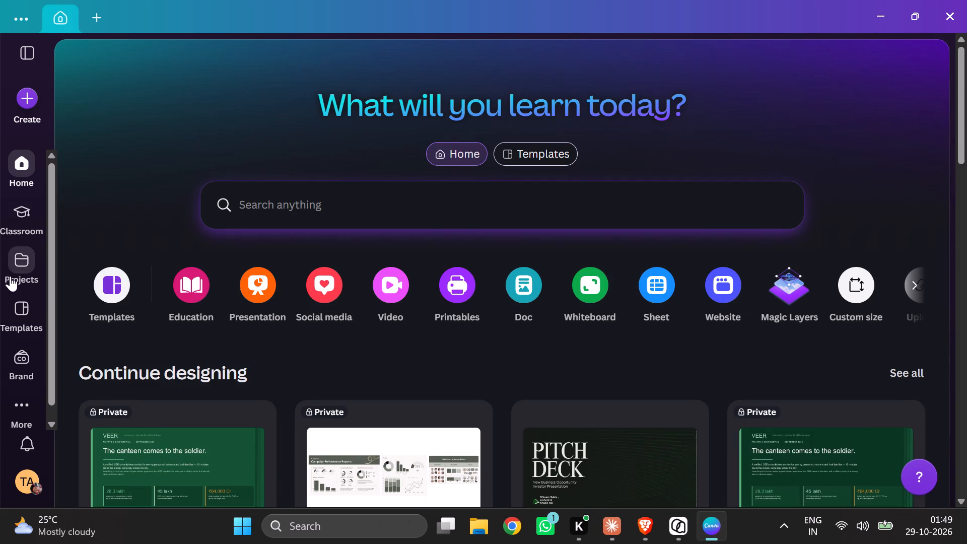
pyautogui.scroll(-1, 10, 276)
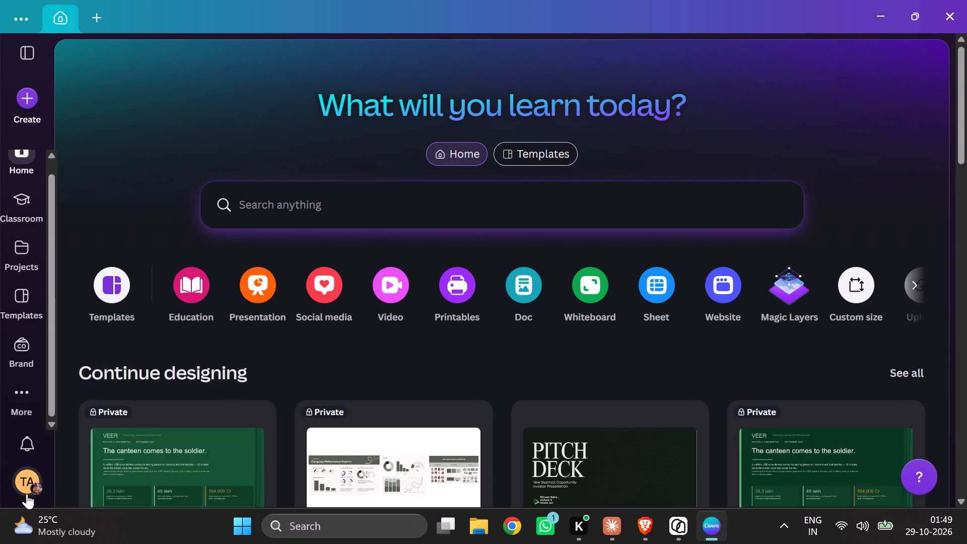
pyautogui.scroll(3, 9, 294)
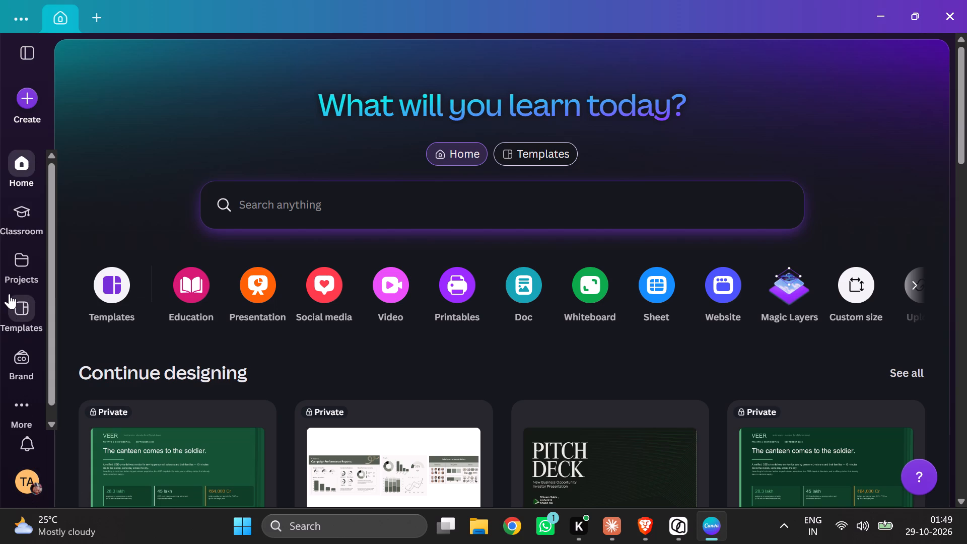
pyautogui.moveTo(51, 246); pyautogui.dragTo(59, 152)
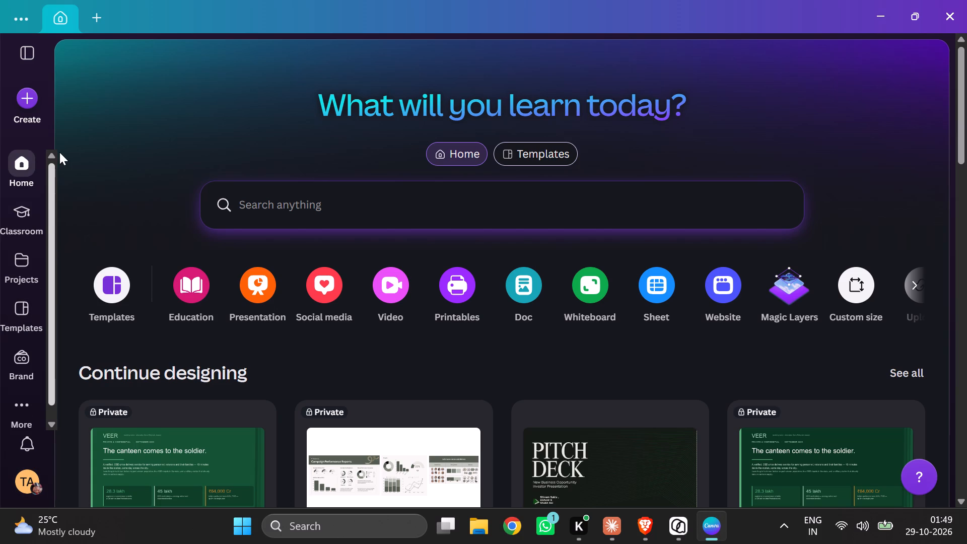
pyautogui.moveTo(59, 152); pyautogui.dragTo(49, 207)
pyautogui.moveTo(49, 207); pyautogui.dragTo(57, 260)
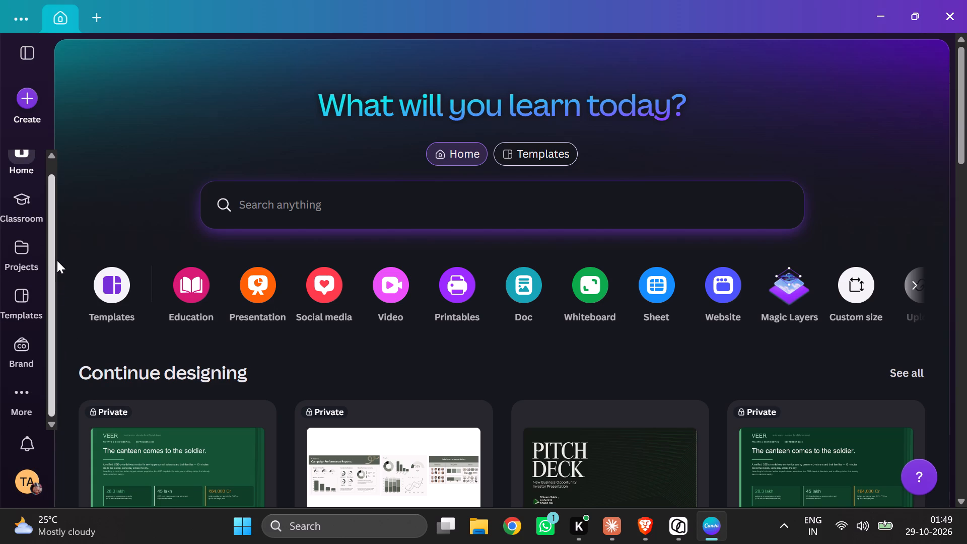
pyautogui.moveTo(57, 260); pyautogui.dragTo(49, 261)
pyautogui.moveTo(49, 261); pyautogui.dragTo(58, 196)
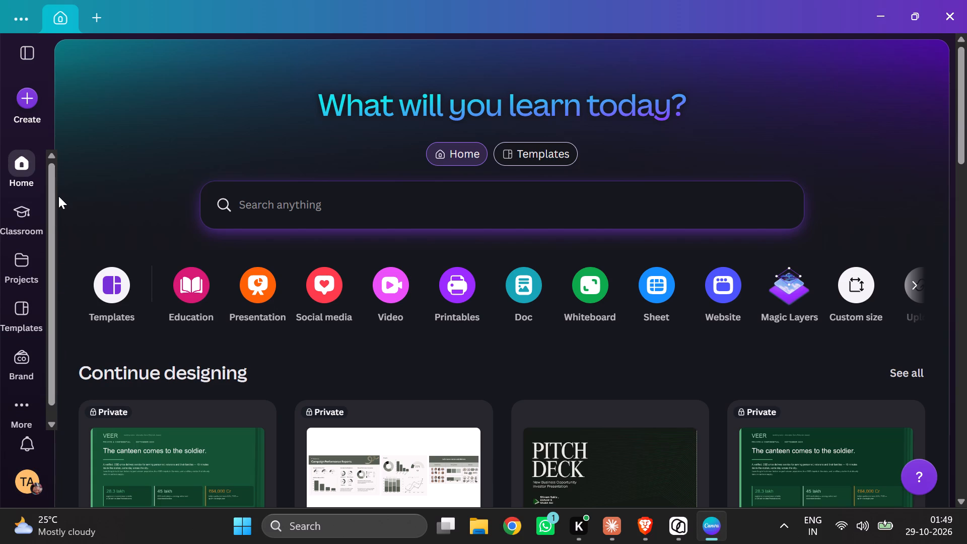
# Create a new blank design of type Website from the Websites category.
pyautogui.click(30, 110)
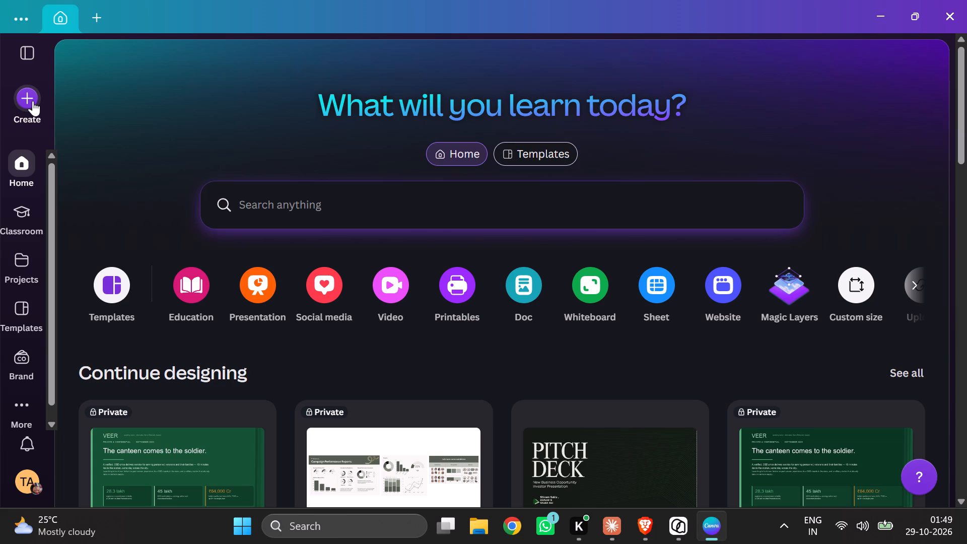
pyautogui.click(33, 101)
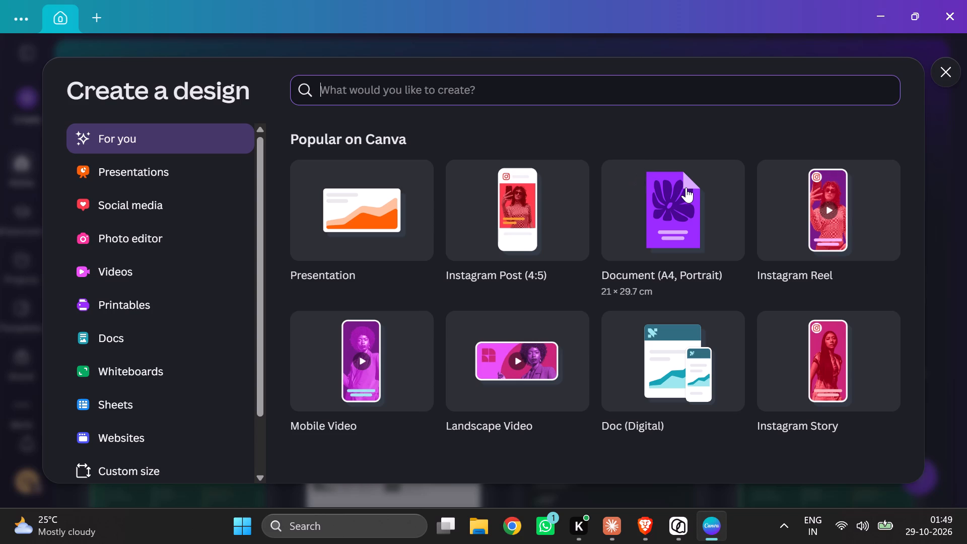
pyautogui.scroll(-2, 640, 365)
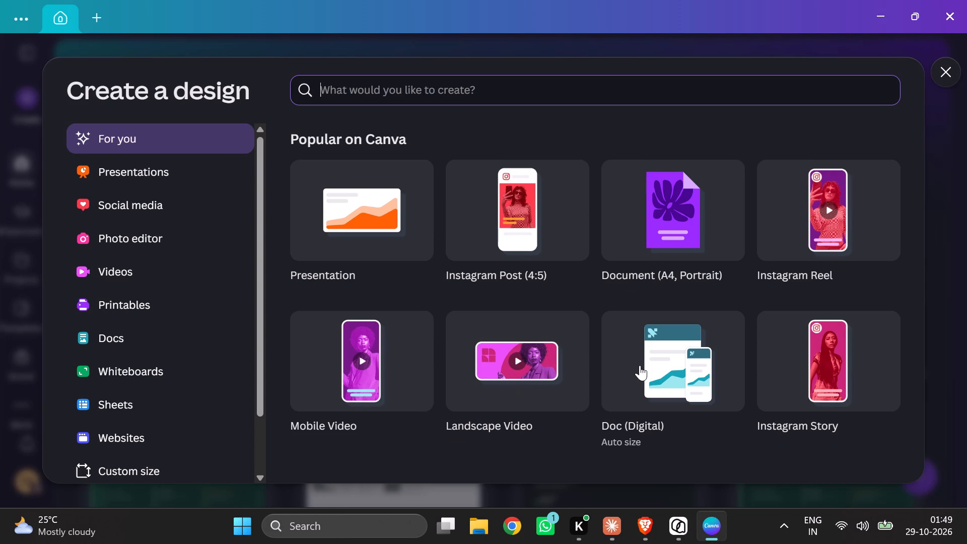
pyautogui.scroll(-1, 640, 365)
pyautogui.click(126, 447)
pyautogui.moveTo(126, 447); pyautogui.dragTo(172, 447)
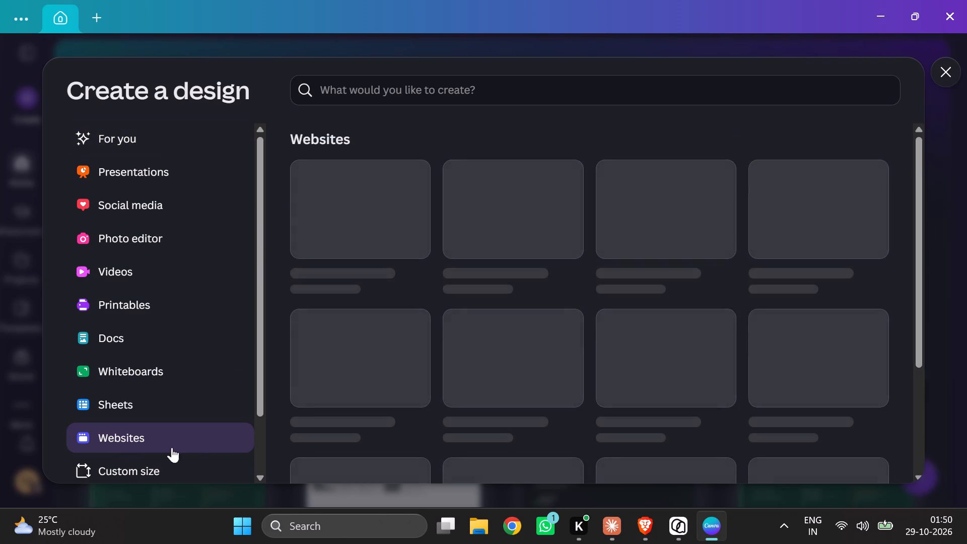
pyautogui.moveTo(172, 447); pyautogui.dragTo(194, 438)
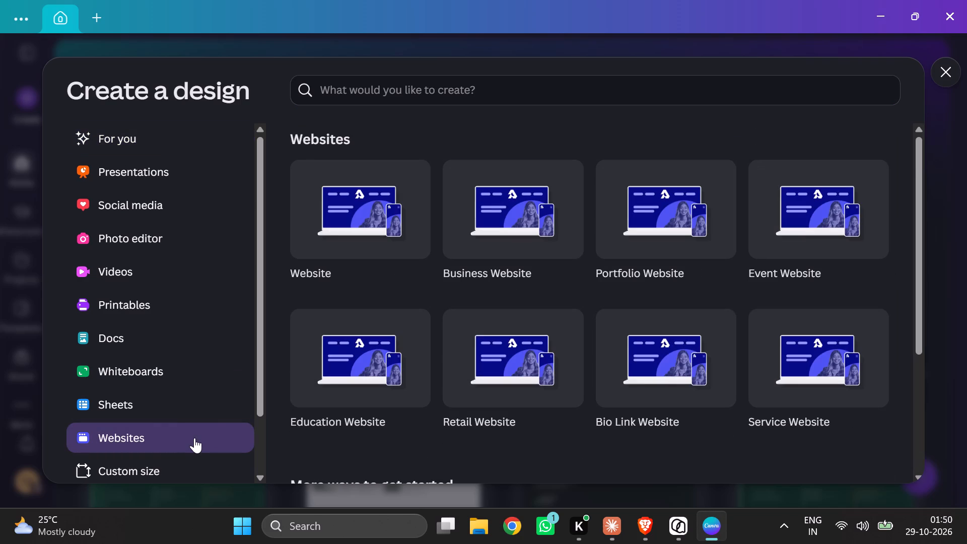
pyautogui.click(368, 175)
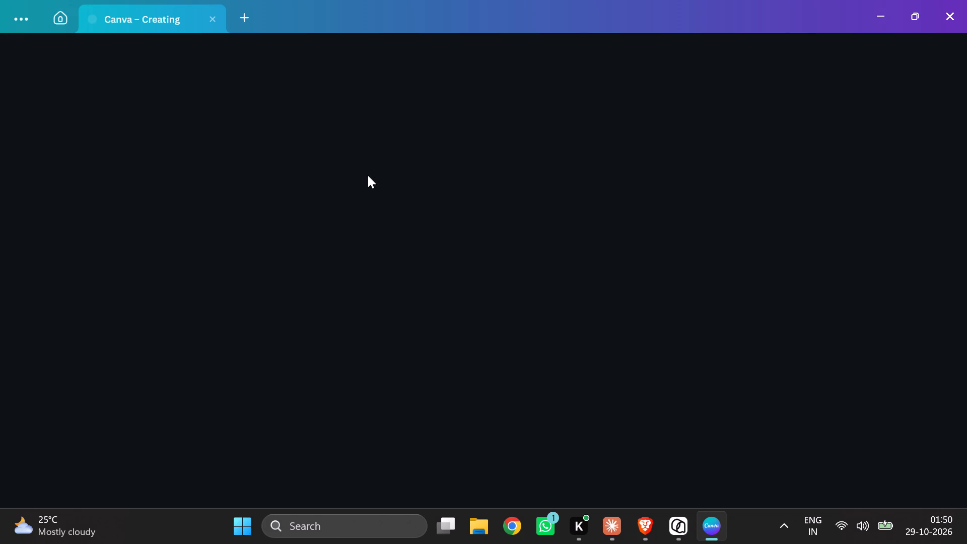
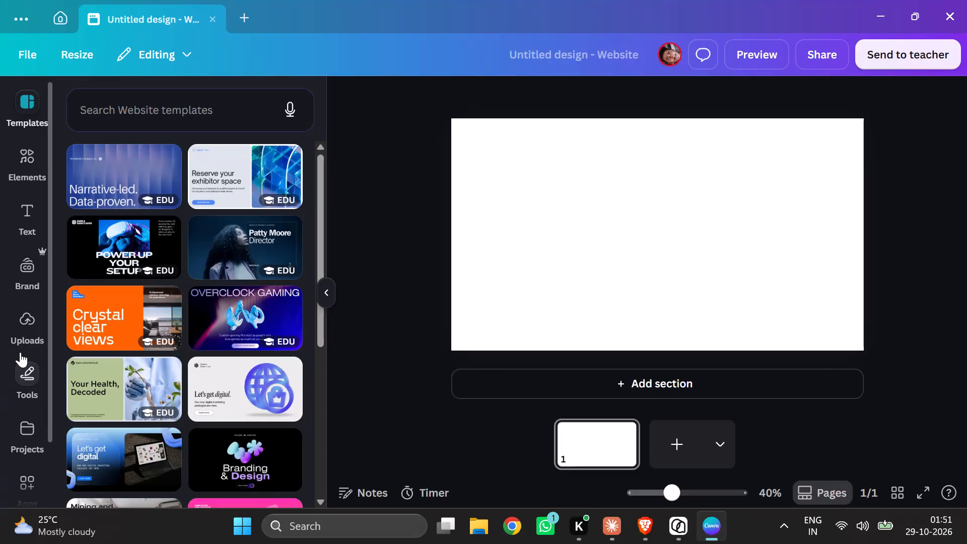
pyautogui.click(20, 338)
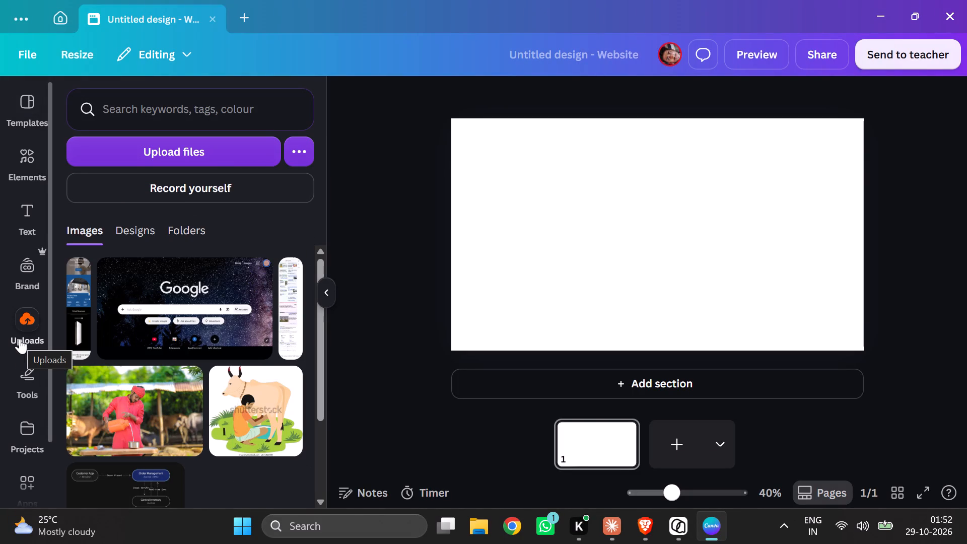
pyautogui.hscroll(6, 162, 273)
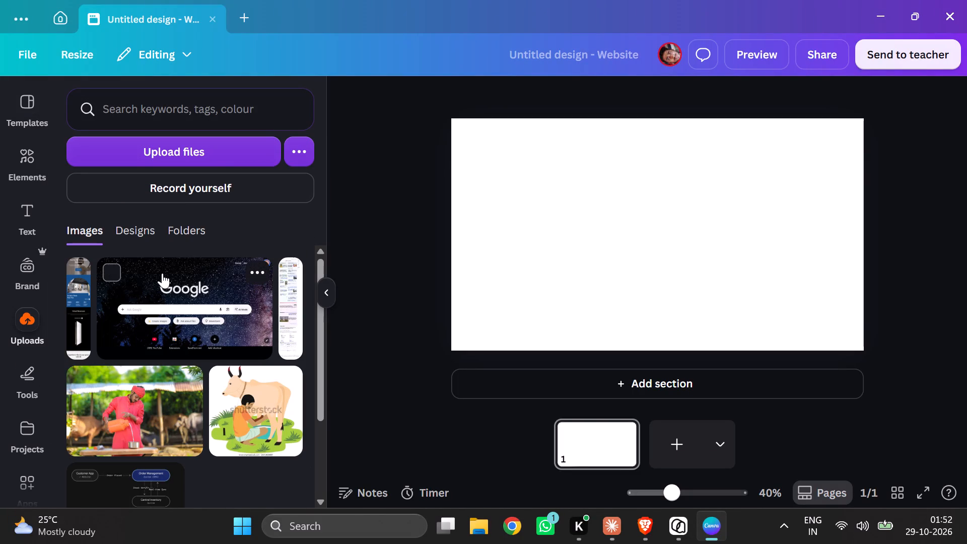
pyautogui.click(187, 140)
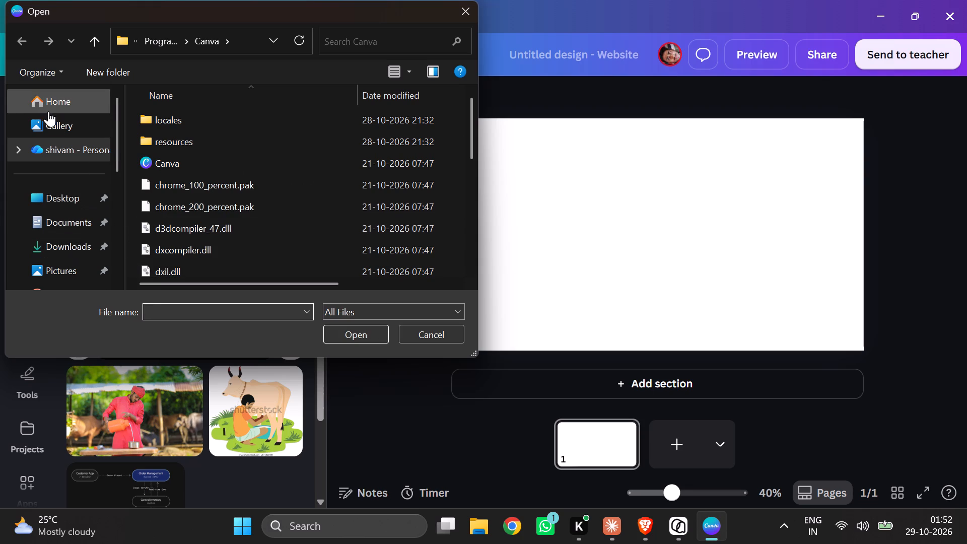
pyautogui.click(69, 267)
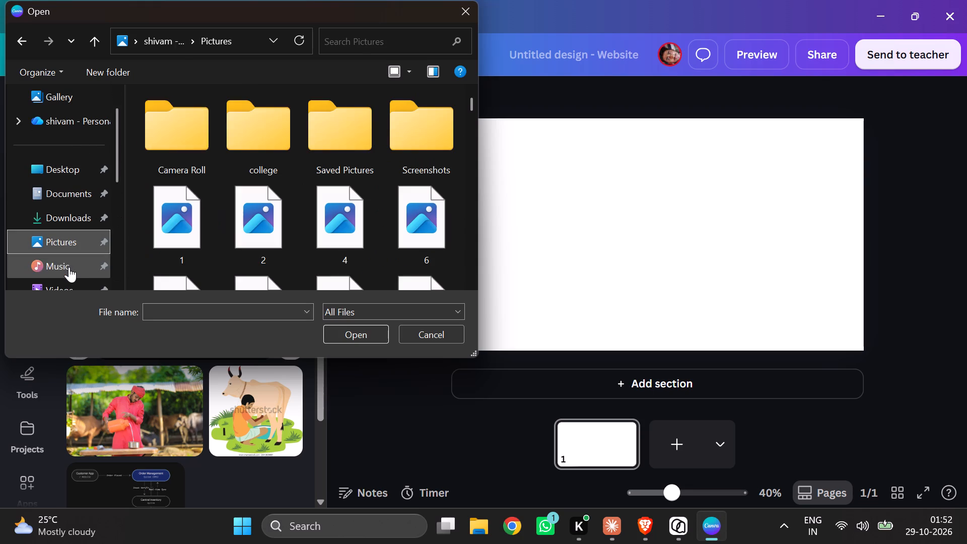
pyautogui.click(392, 147)
pyautogui.press('Return')
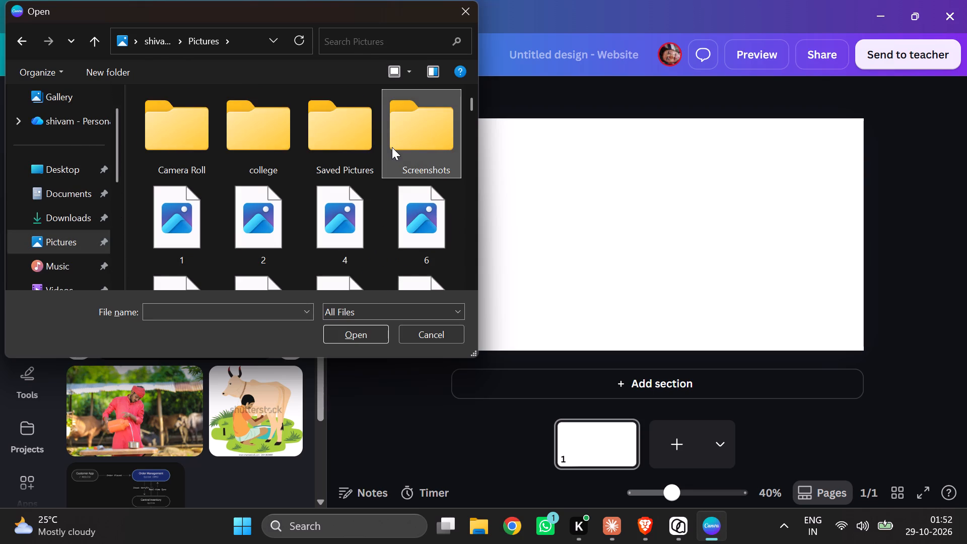
pyautogui.scroll(-17, 392, 147)
pyautogui.scroll(-9, 392, 147)
pyautogui.click(251, 256)
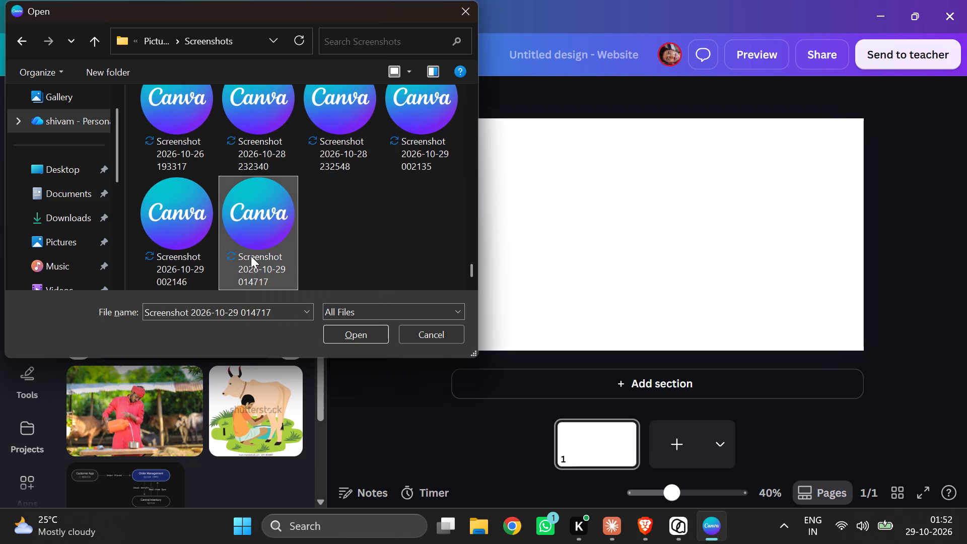
pyautogui.press('Return')
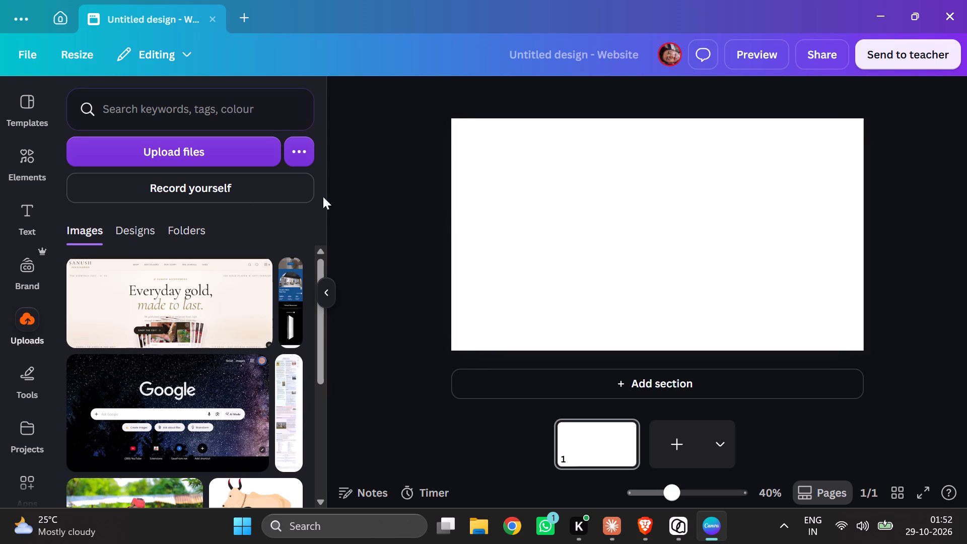
# Place the uploaded SANUSH screenshot on page 1 and enlarge its frame to about 1,154 wide, extending it down near the page's bottom edge.
pyautogui.click(183, 315)
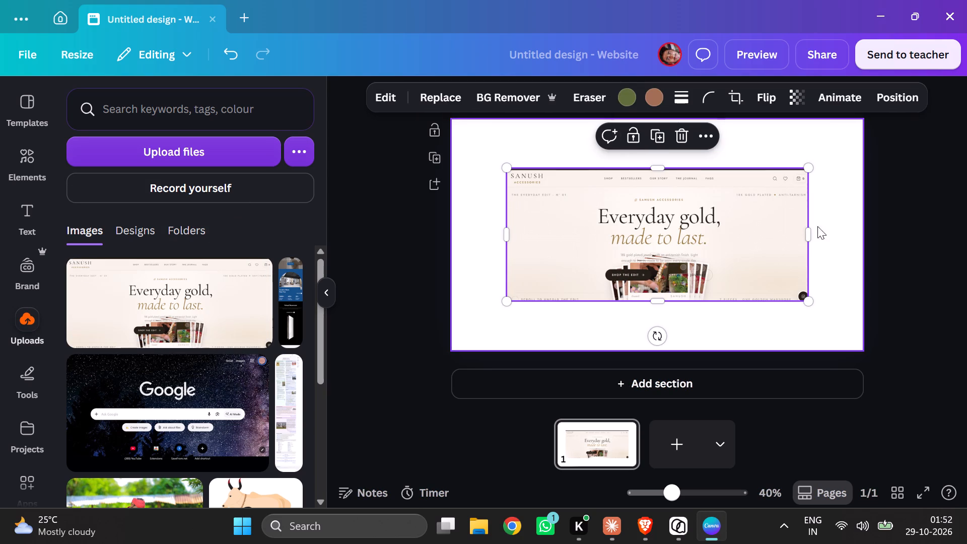
pyautogui.moveTo(806, 232); pyautogui.dragTo(834, 239)
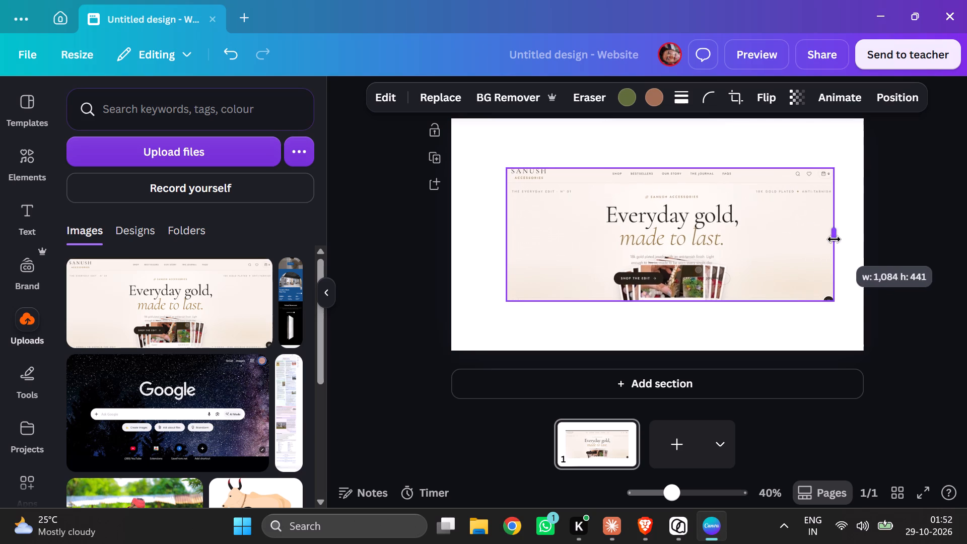
pyautogui.moveTo(834, 239); pyautogui.dragTo(855, 244)
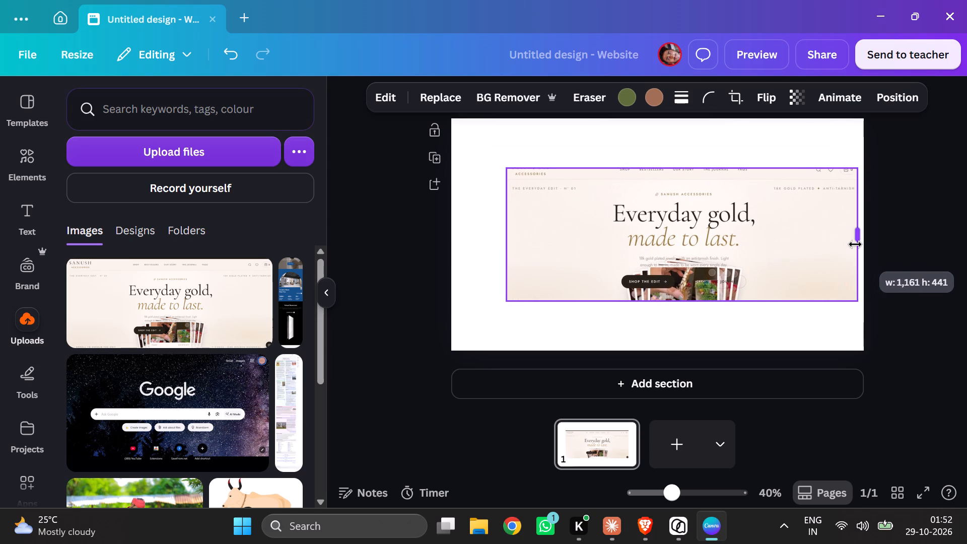
pyautogui.moveTo(855, 244); pyautogui.dragTo(853, 243)
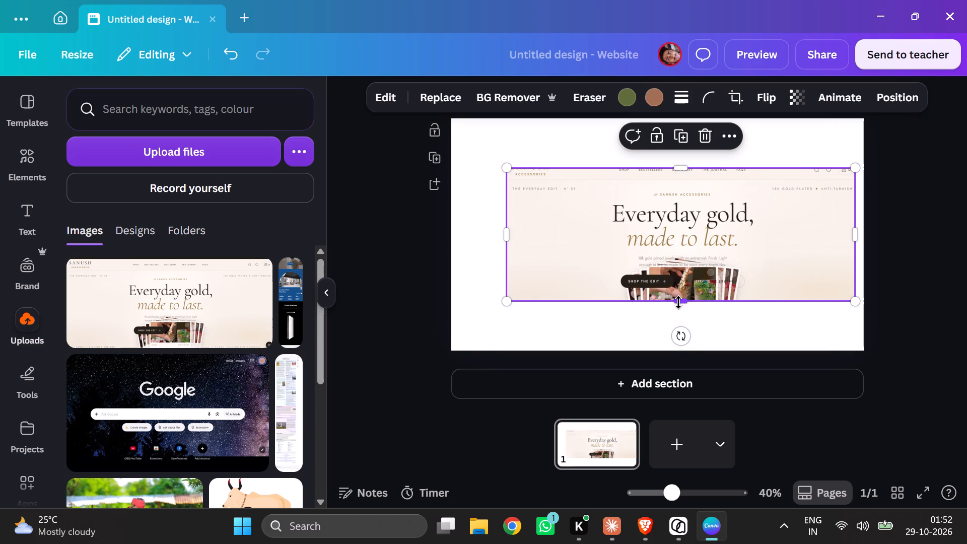
pyautogui.moveTo(678, 302); pyautogui.dragTo(688, 345)
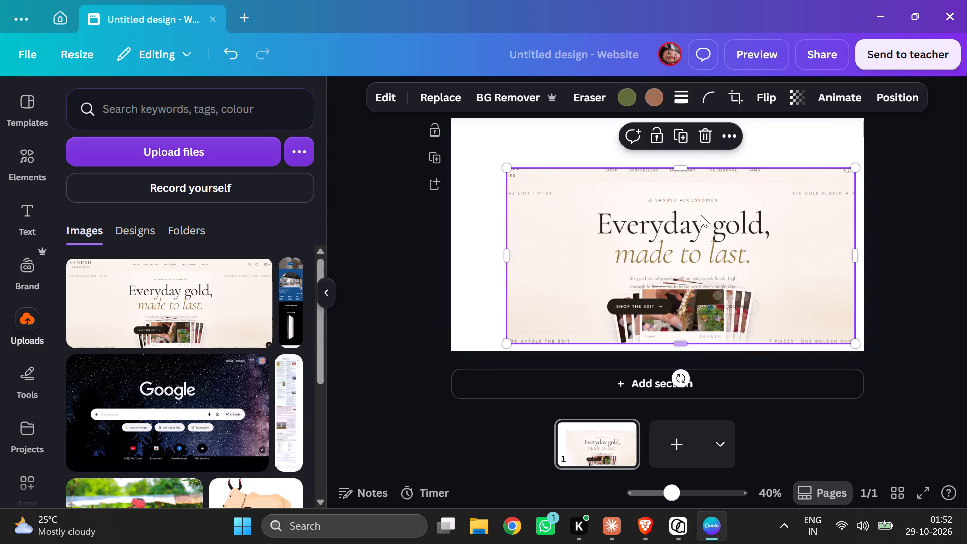
pyautogui.moveTo(684, 165); pyautogui.dragTo(669, 128)
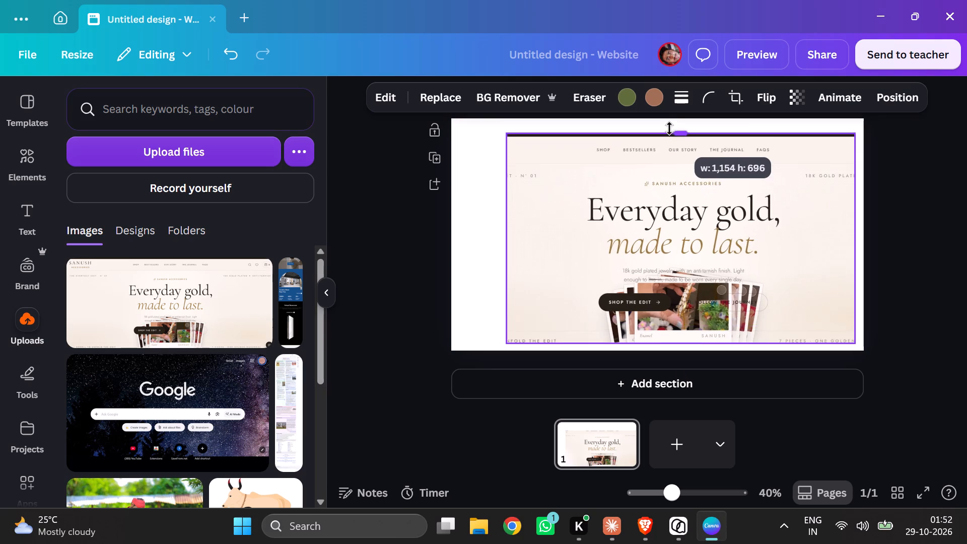
pyautogui.moveTo(669, 128); pyautogui.dragTo(689, 168)
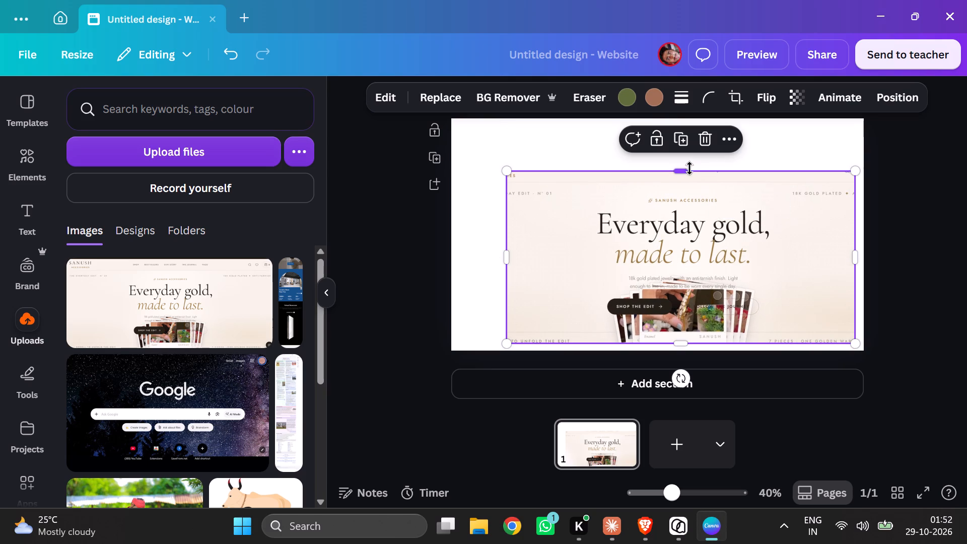
# Add a second page and place the uploaded SANUSH screenshot on it.
pyautogui.click(671, 444)
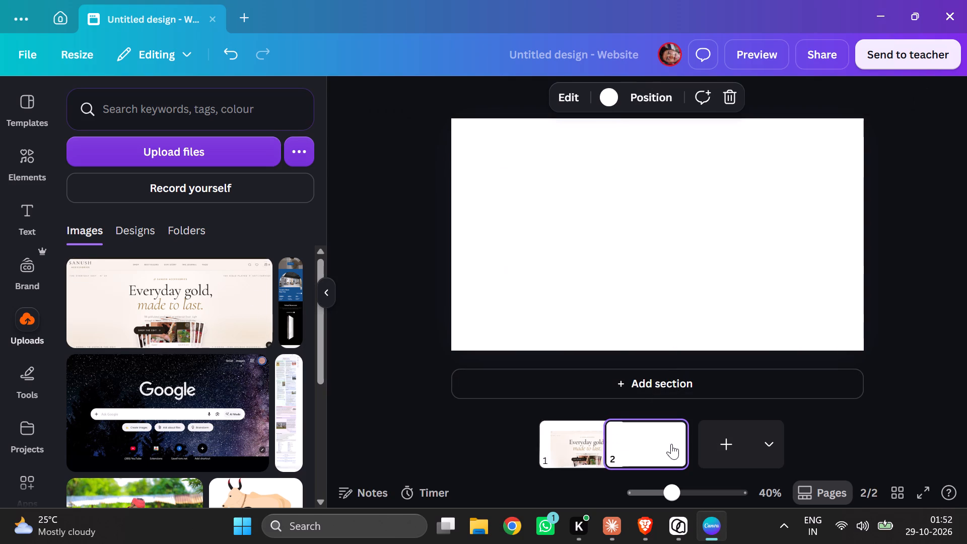
pyautogui.click(178, 287)
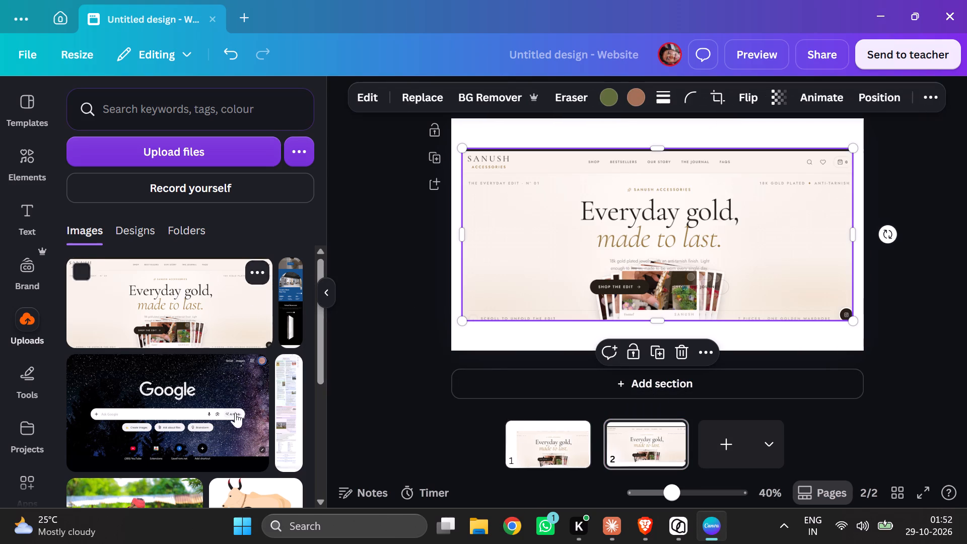
# Move the SANUSH screenshot slightly up on page 2, keeping it horizontally centred on the page.
pyautogui.click(329, 294)
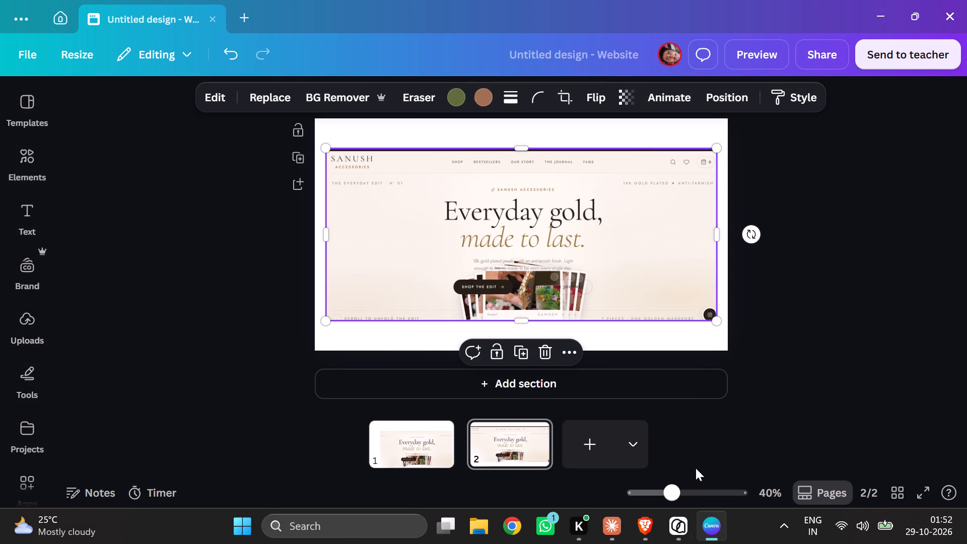
pyautogui.click(679, 486)
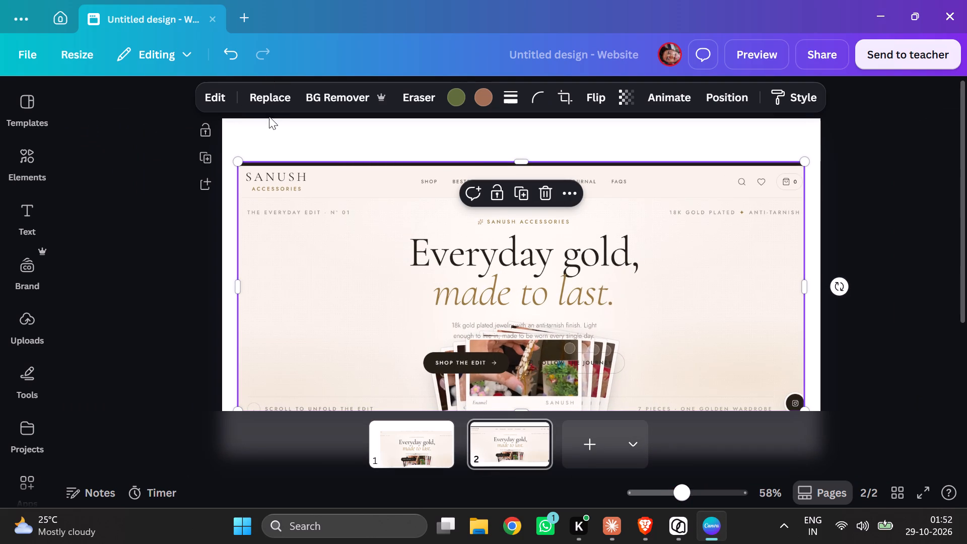
pyautogui.click(210, 98)
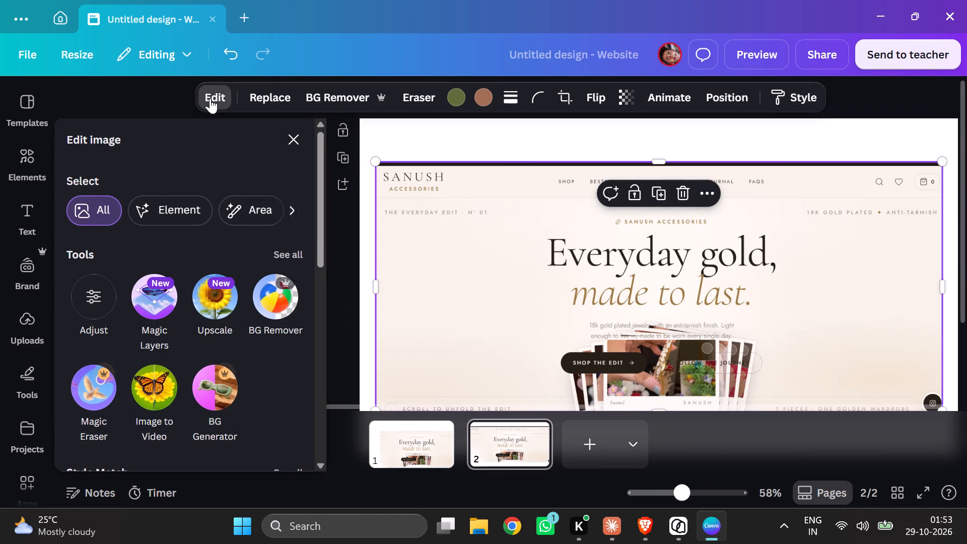
pyautogui.click(294, 144)
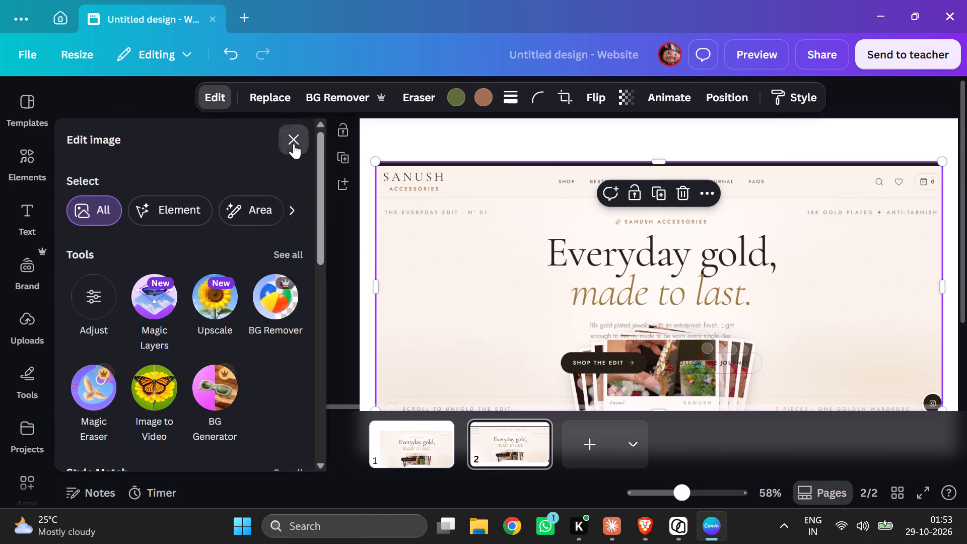
pyautogui.click(220, 92)
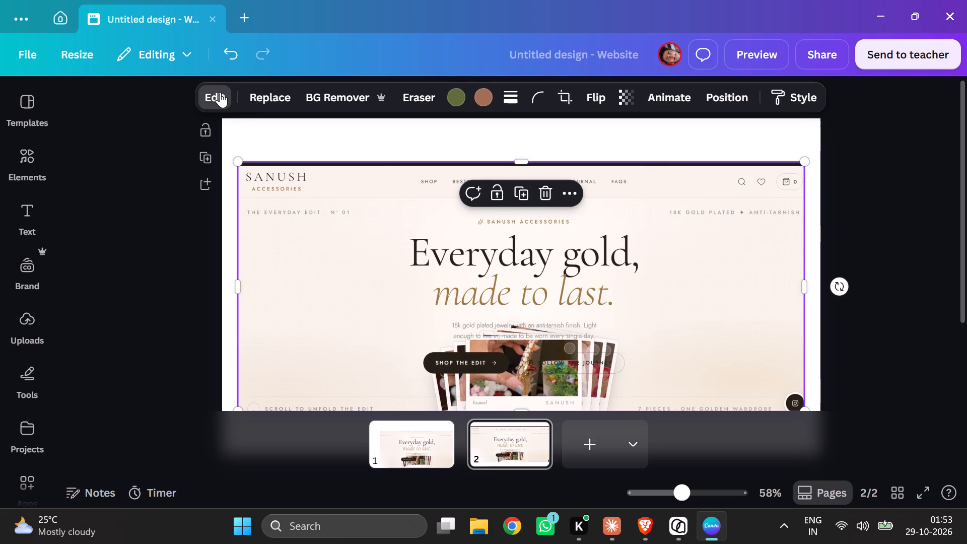
pyautogui.moveTo(591, 364); pyautogui.dragTo(589, 345)
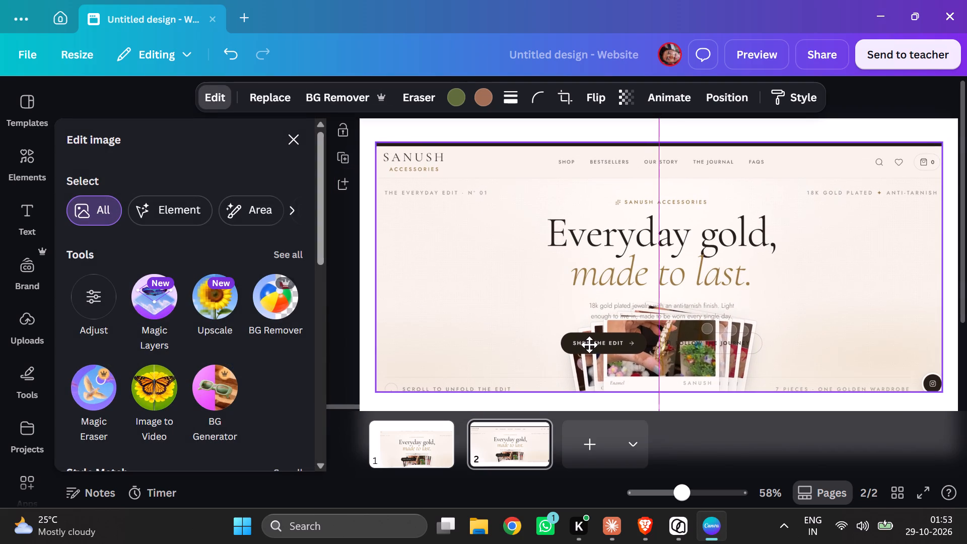
pyautogui.moveTo(589, 345); pyautogui.dragTo(589, 345)
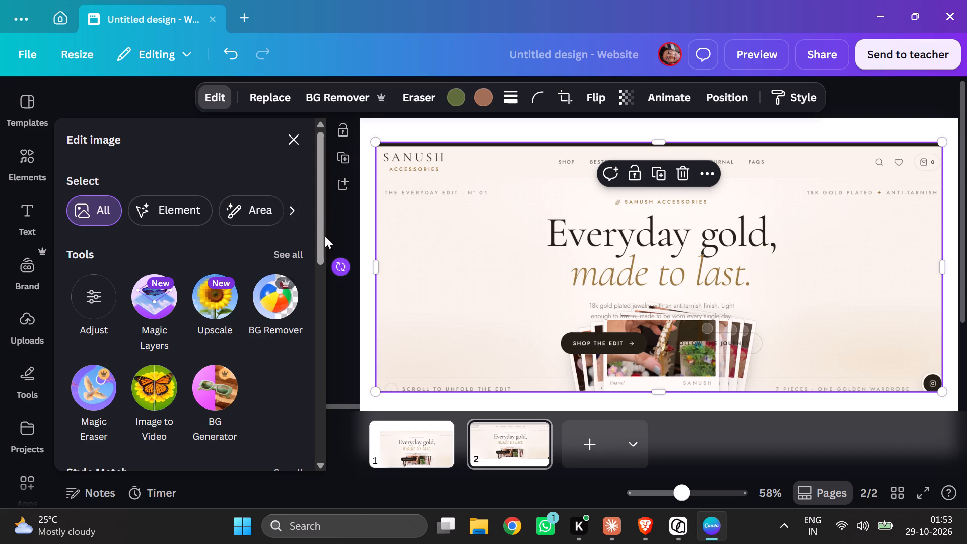
pyautogui.click(294, 151)
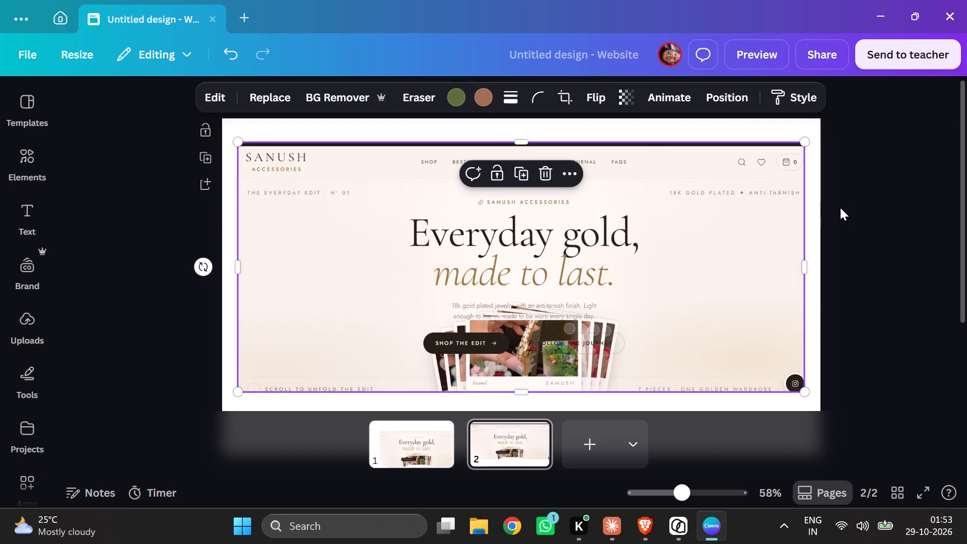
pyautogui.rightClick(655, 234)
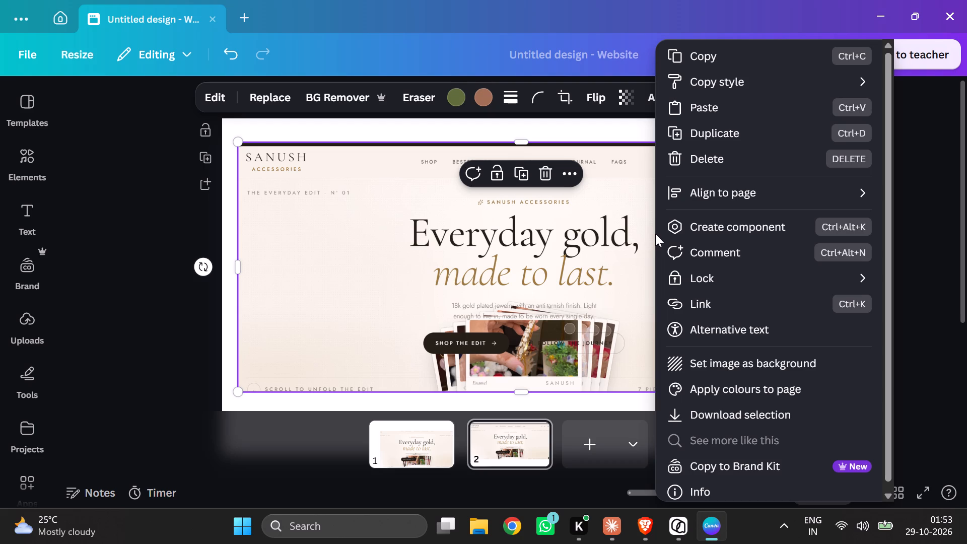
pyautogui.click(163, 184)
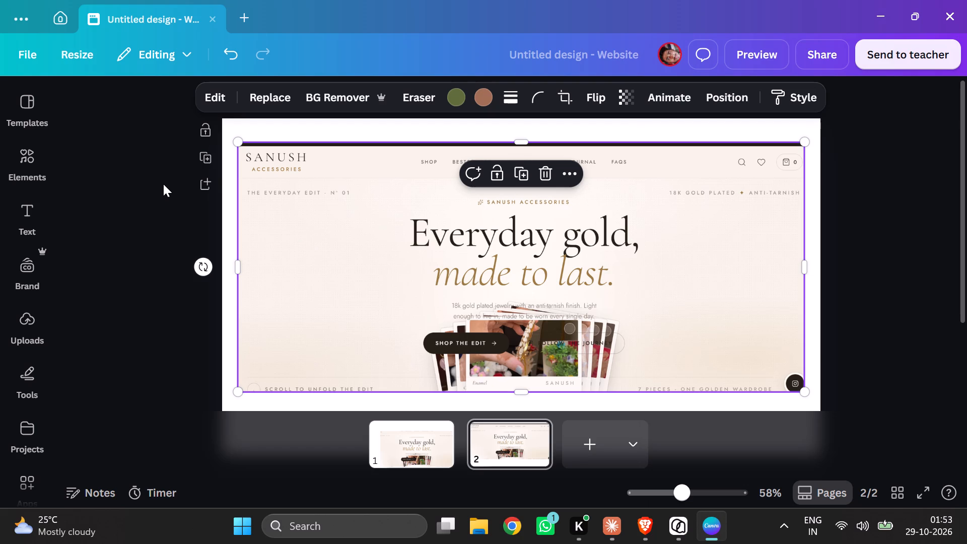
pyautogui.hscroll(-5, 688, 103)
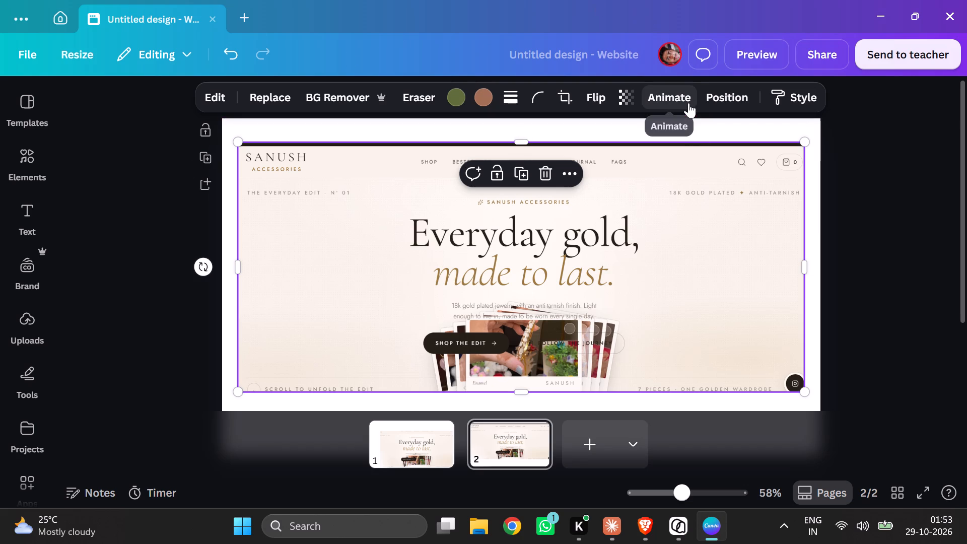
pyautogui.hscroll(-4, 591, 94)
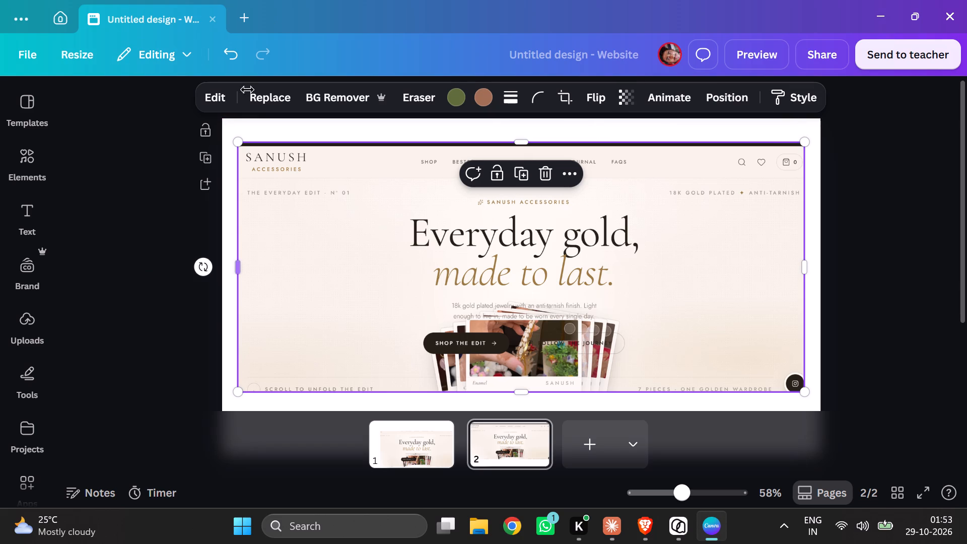
# Split the SANUSH screenshot on page 2 into editable elements with Magic Layers, then deselect them.
pyautogui.click(211, 104)
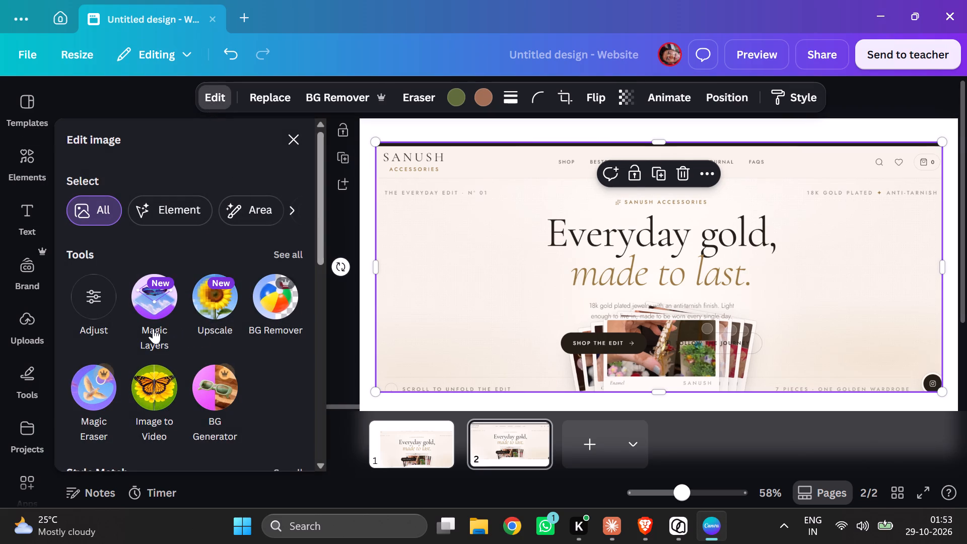
pyautogui.click(163, 298)
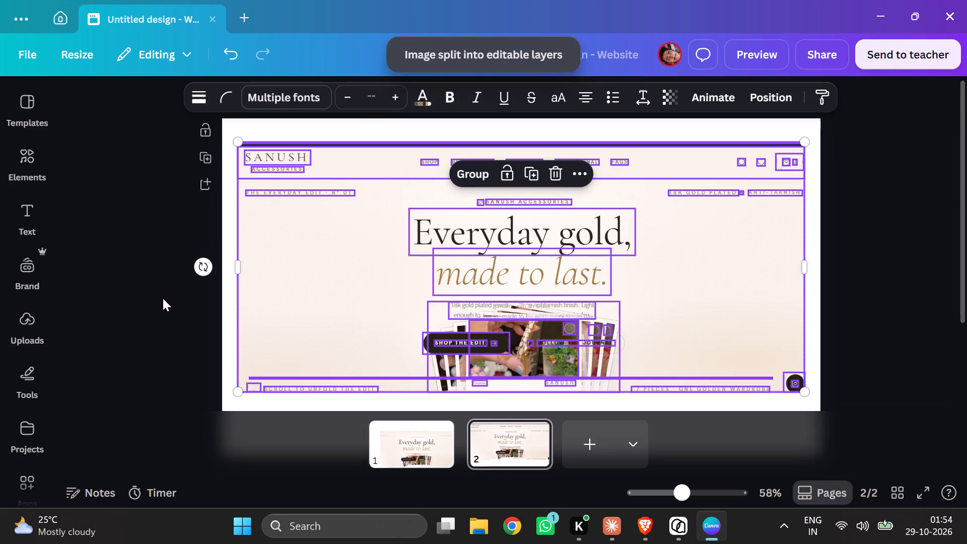
pyautogui.click(892, 174)
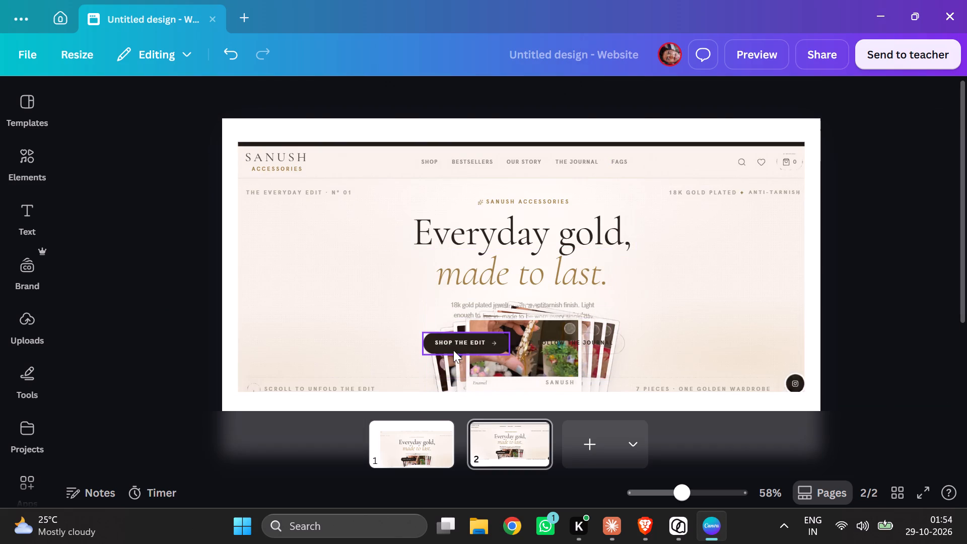
# Move the dark SHOP THE EDIT button shape on page 2 off its text, to the left of the photo stack.
pyautogui.click(453, 350)
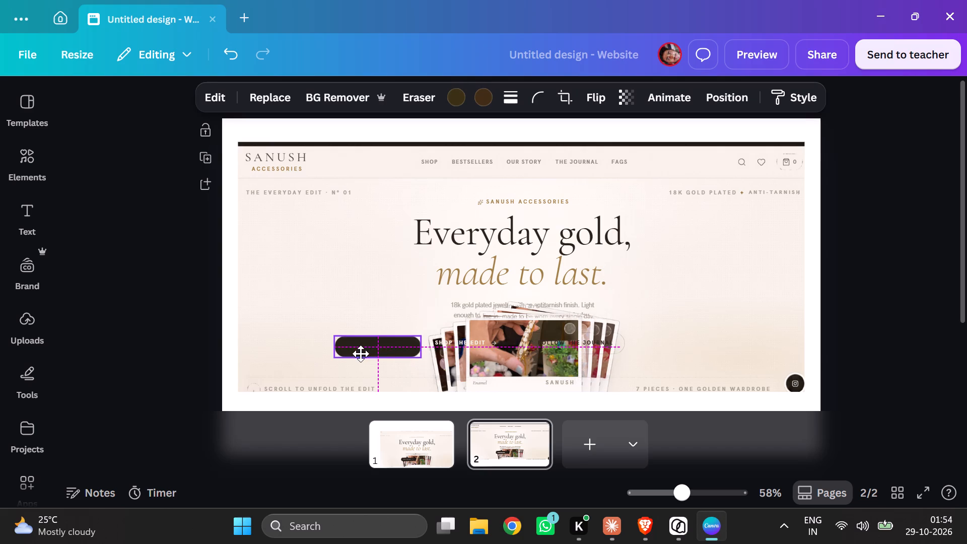
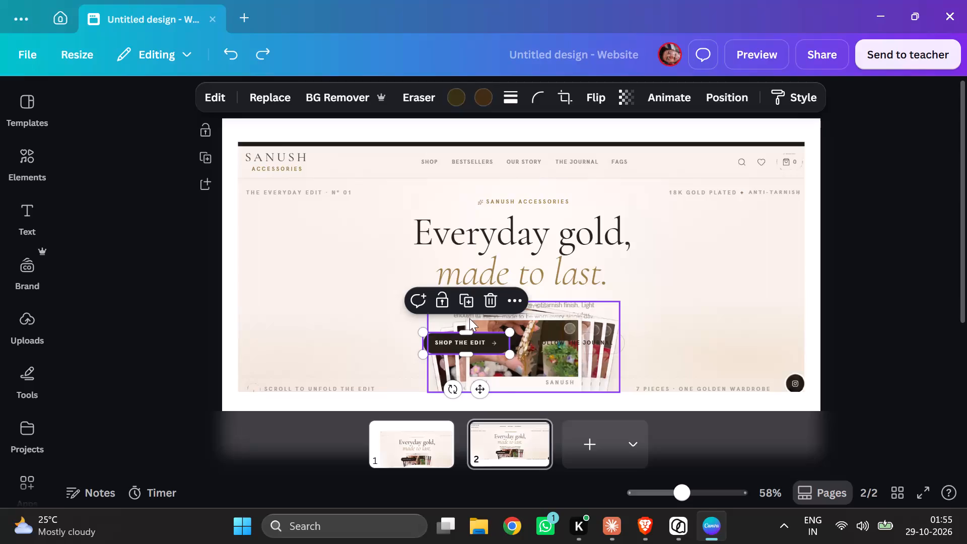
# Undo the Magic Layers split of the SANUSH screenshot on page 2, run Magic Layers on it again, and deselect the elements.
pyautogui.hotkey('ctrl', 'z')
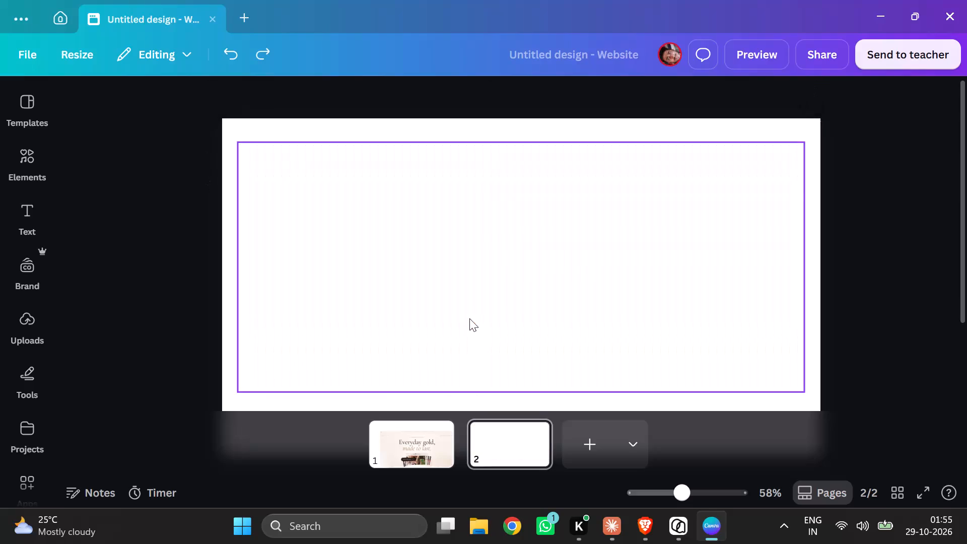
pyautogui.click(478, 347)
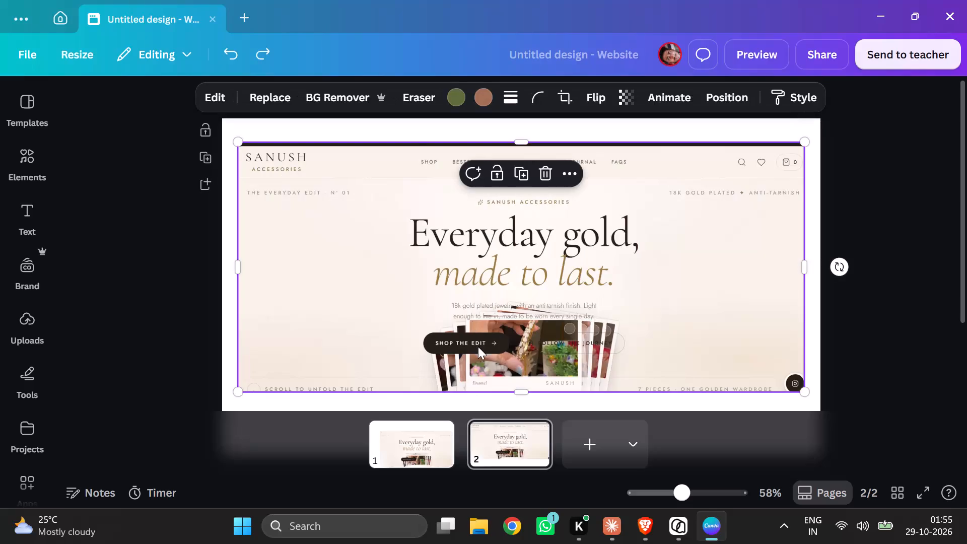
pyautogui.click(220, 87)
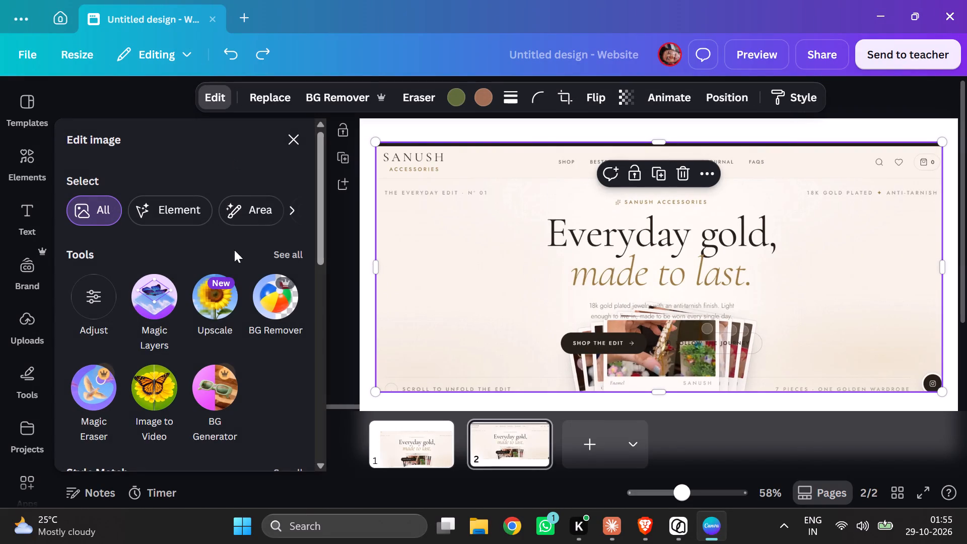
pyautogui.click(150, 321)
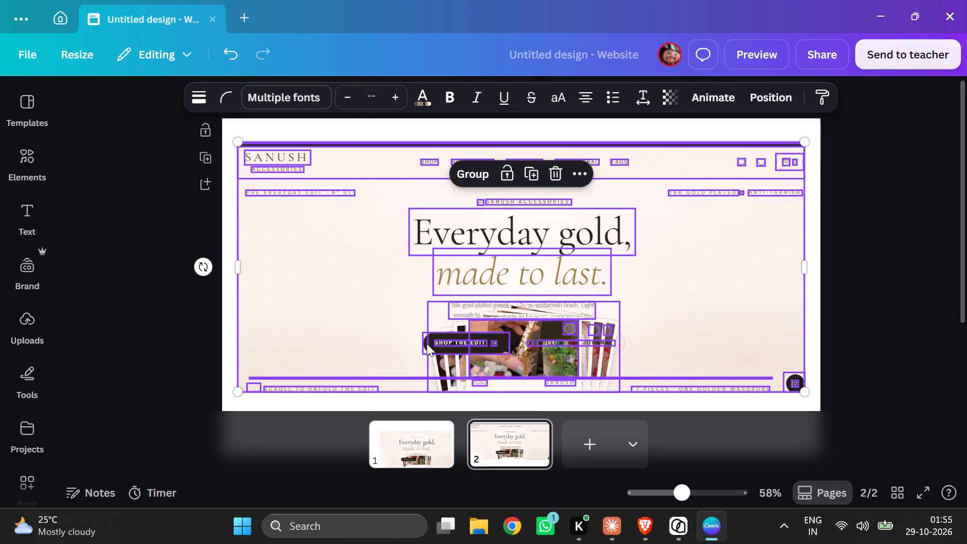
pyautogui.click(393, 330)
pyautogui.click(393, 330)
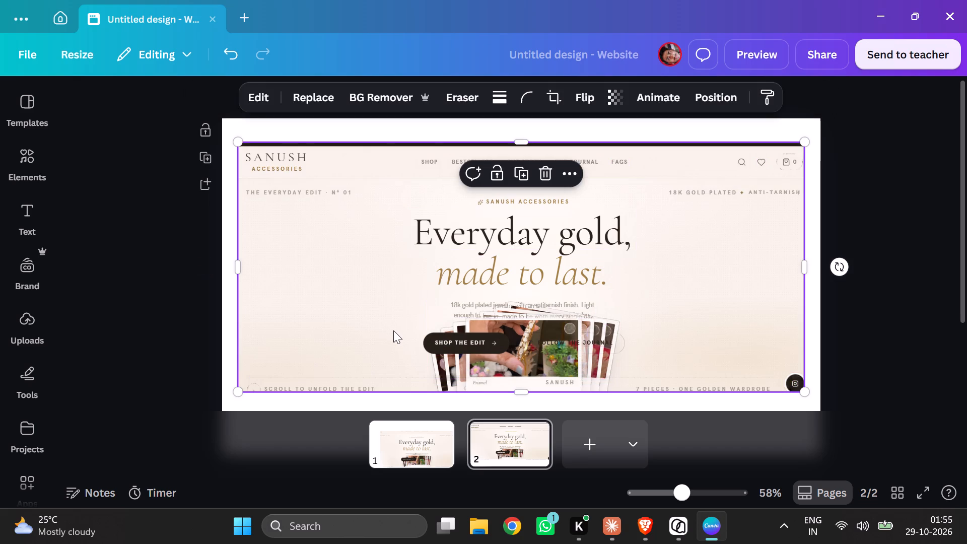
pyautogui.click(407, 334)
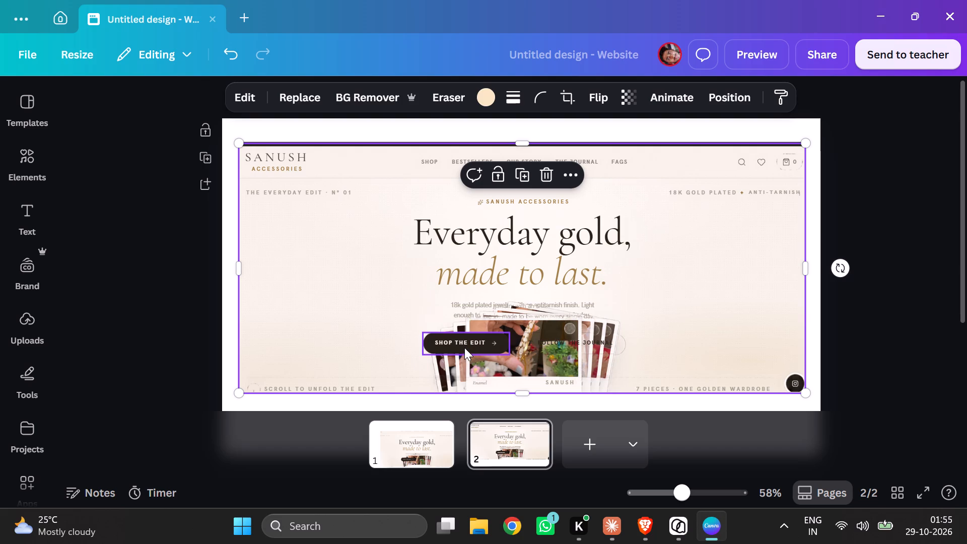
# Move the dark SHOP THE EDIT button shape and its label to the left of the photo stack.
pyautogui.moveTo(464, 348); pyautogui.dragTo(449, 348)
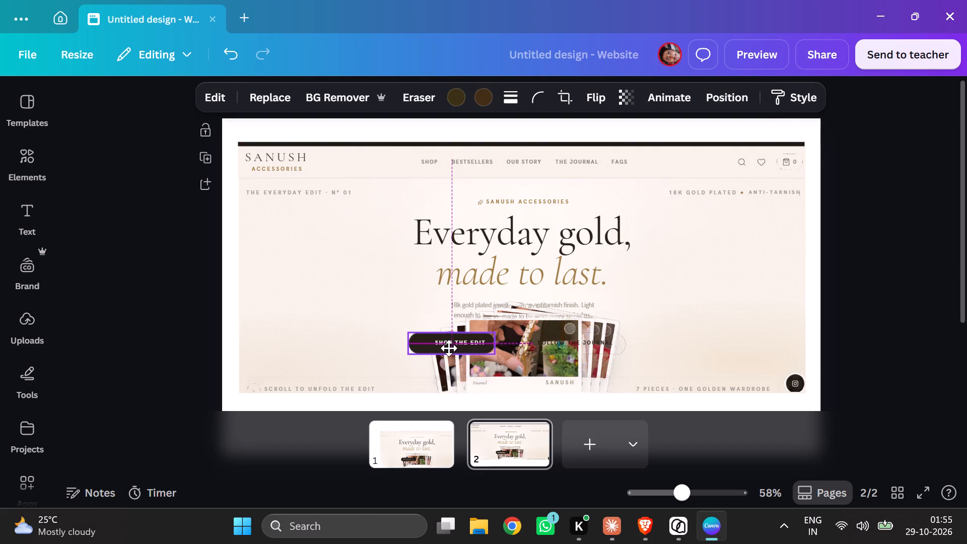
pyautogui.moveTo(449, 348); pyautogui.dragTo(366, 346)
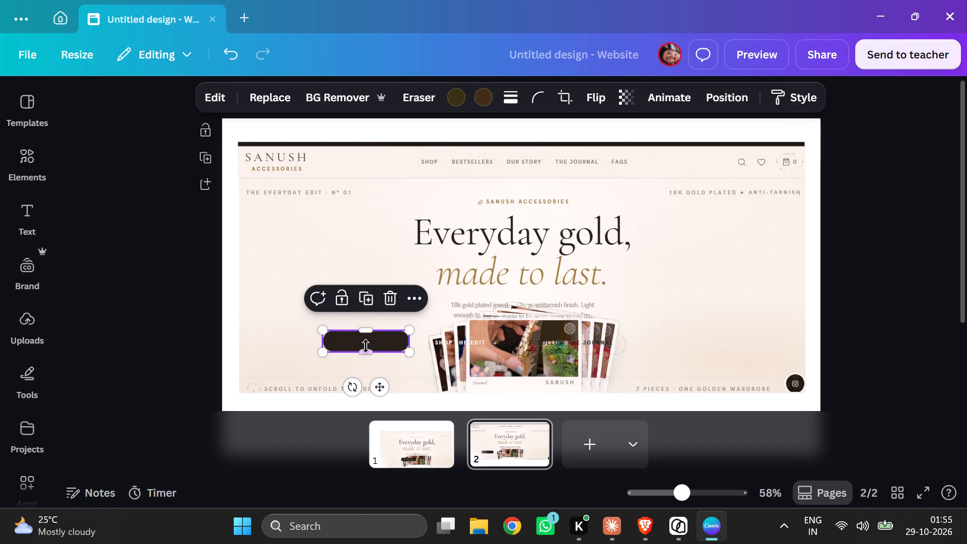
pyautogui.moveTo(454, 339); pyautogui.dragTo(402, 345)
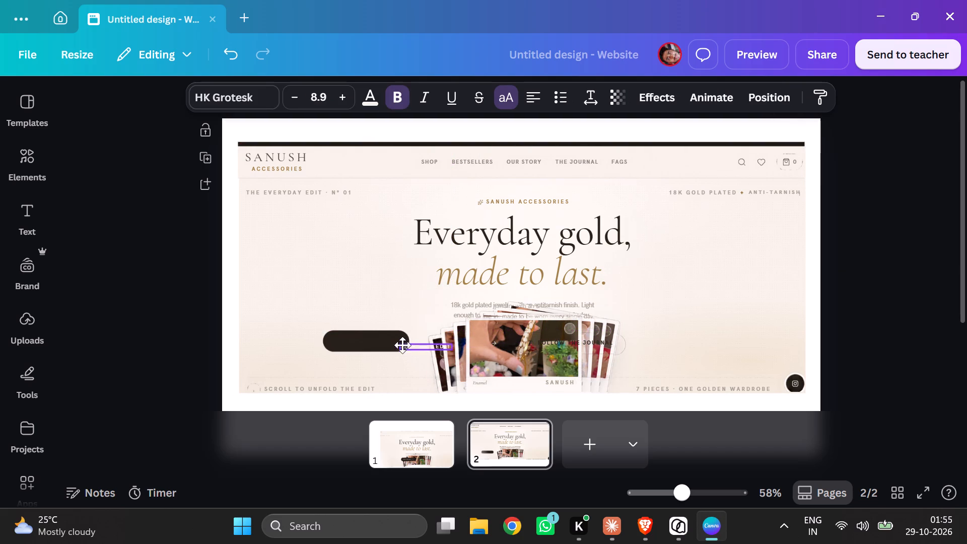
pyautogui.moveTo(402, 345); pyautogui.dragTo(360, 338)
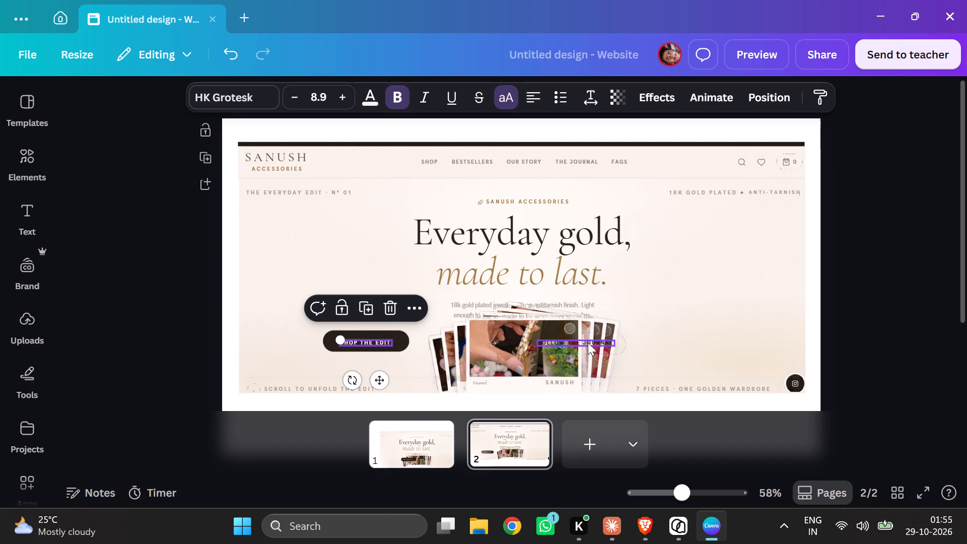
# Move the FOLLOW THE JOURNAL text to the right of the photo stack, level with the SHOP THE EDIT button.
pyautogui.moveTo(589, 343); pyautogui.dragTo(689, 341)
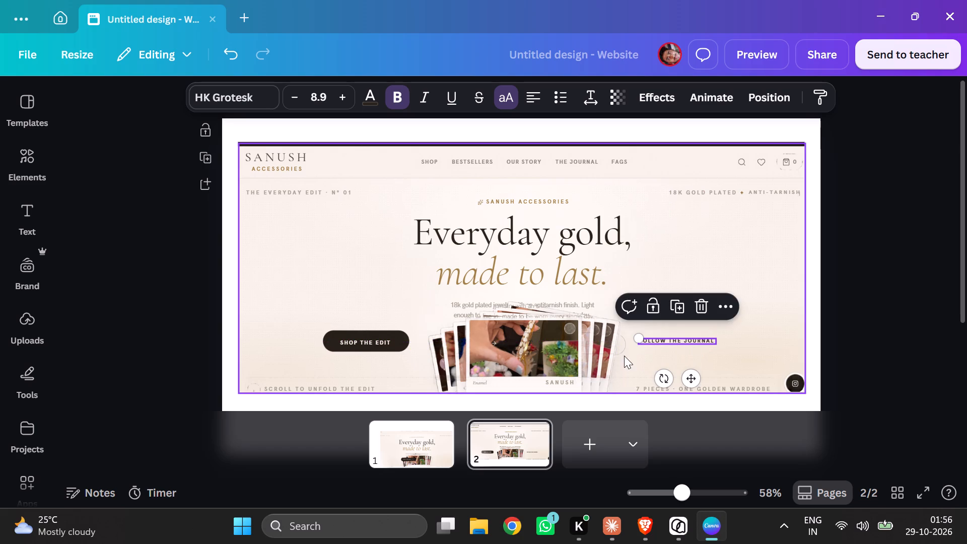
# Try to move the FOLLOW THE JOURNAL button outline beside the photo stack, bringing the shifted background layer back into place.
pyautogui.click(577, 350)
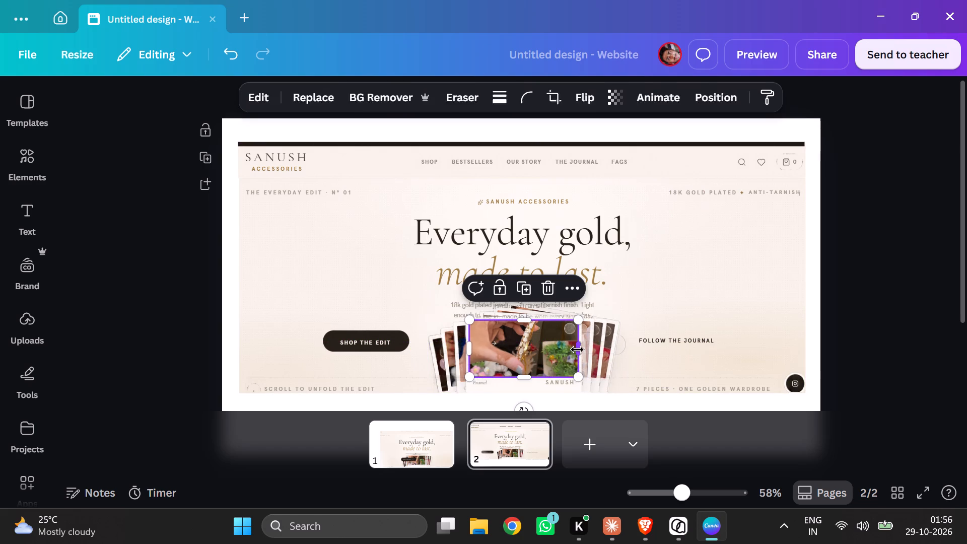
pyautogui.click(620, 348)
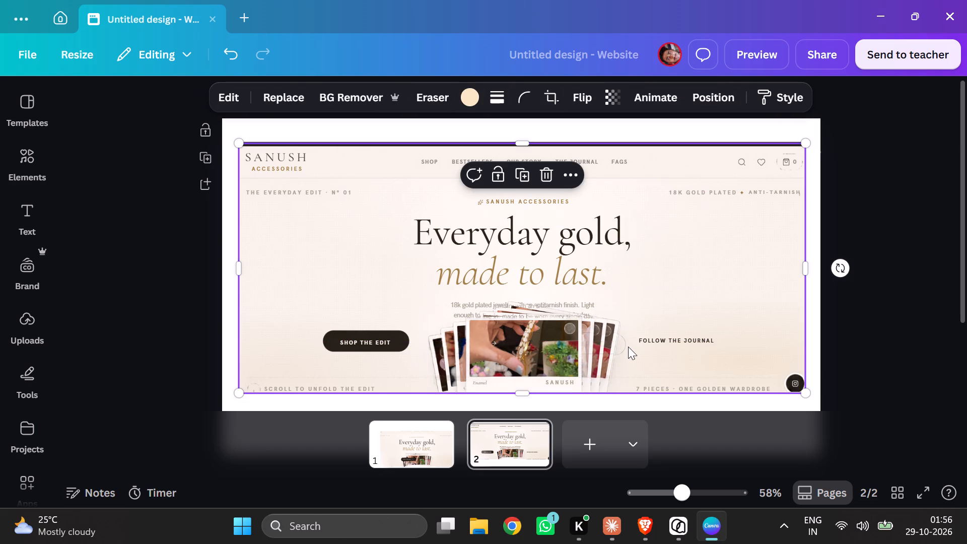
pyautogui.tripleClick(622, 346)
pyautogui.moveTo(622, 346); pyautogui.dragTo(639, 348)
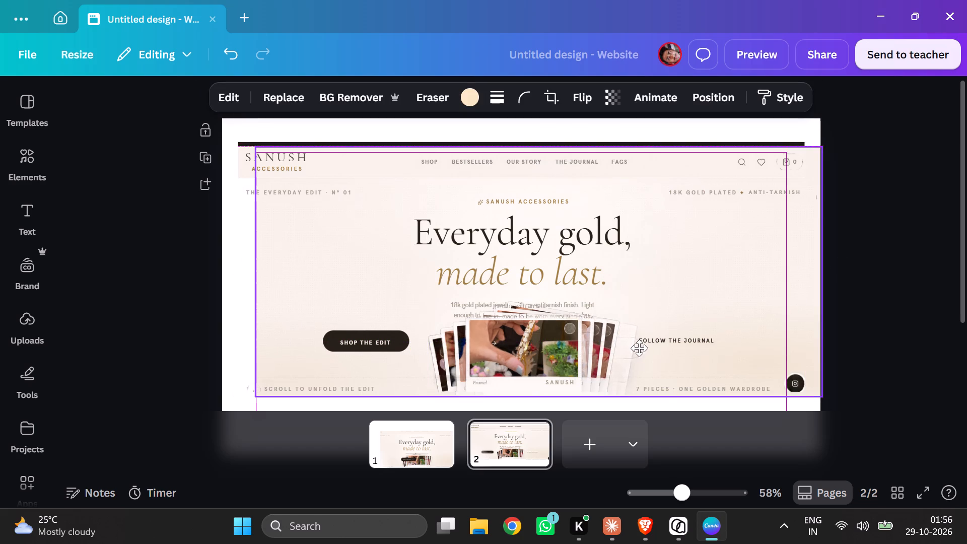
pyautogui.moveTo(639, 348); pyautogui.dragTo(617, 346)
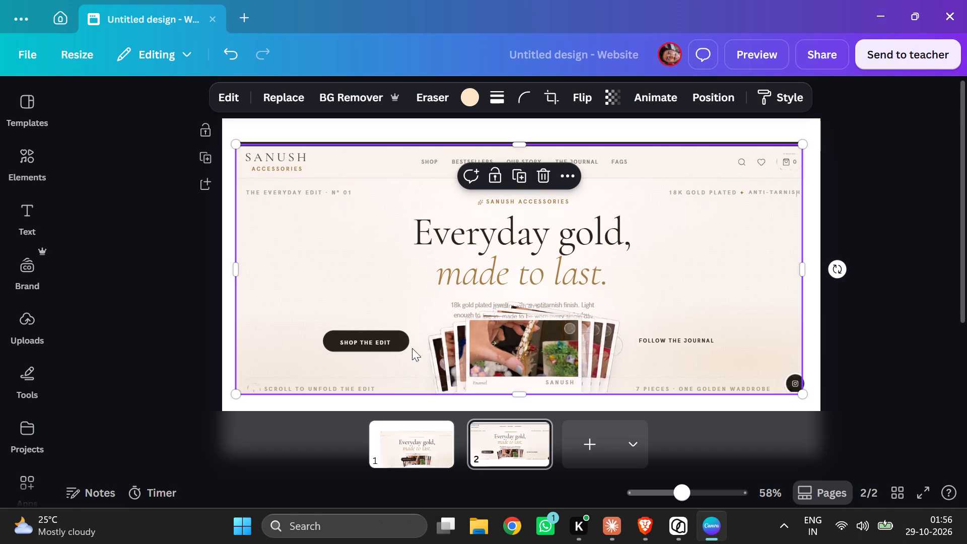
# Duplicate the dark SHOP THE EDIT button shape and place the copy just above the FOLLOW THE JOURNAL text.
pyautogui.click(401, 343)
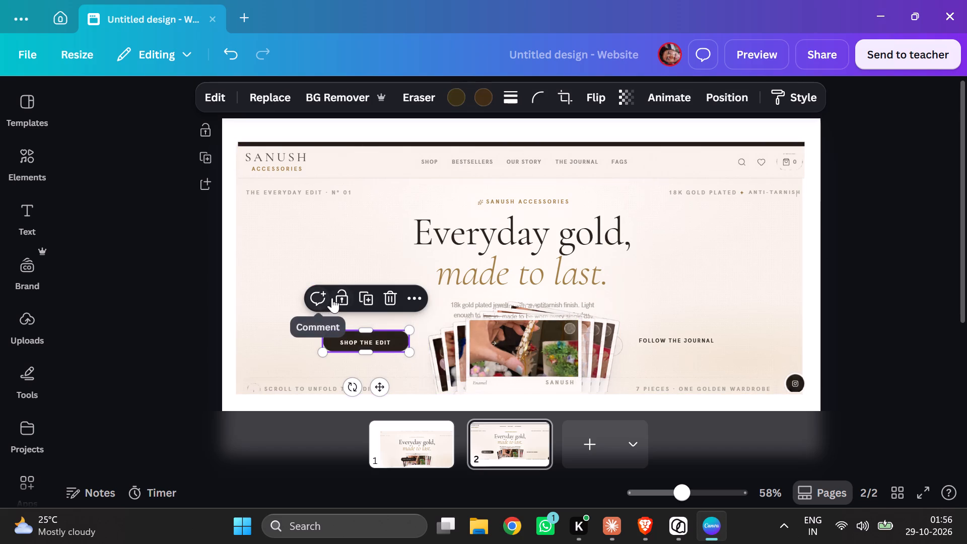
pyautogui.click(368, 298)
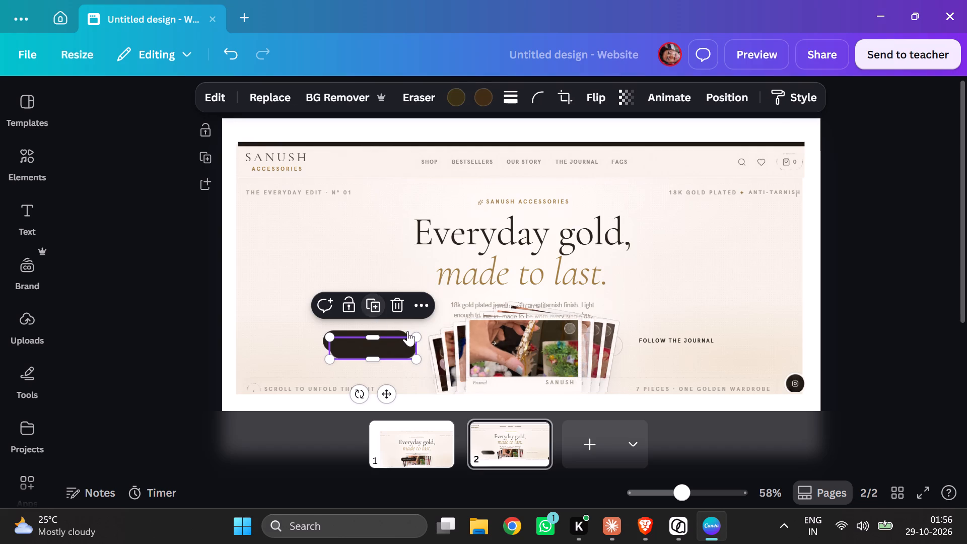
pyautogui.moveTo(390, 349); pyautogui.dragTo(671, 345)
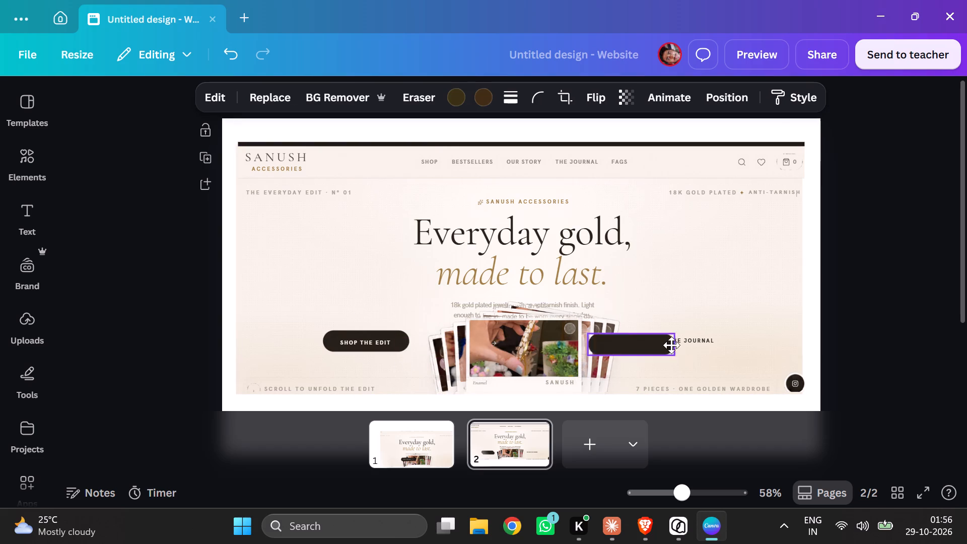
pyautogui.moveTo(671, 345); pyautogui.dragTo(693, 367)
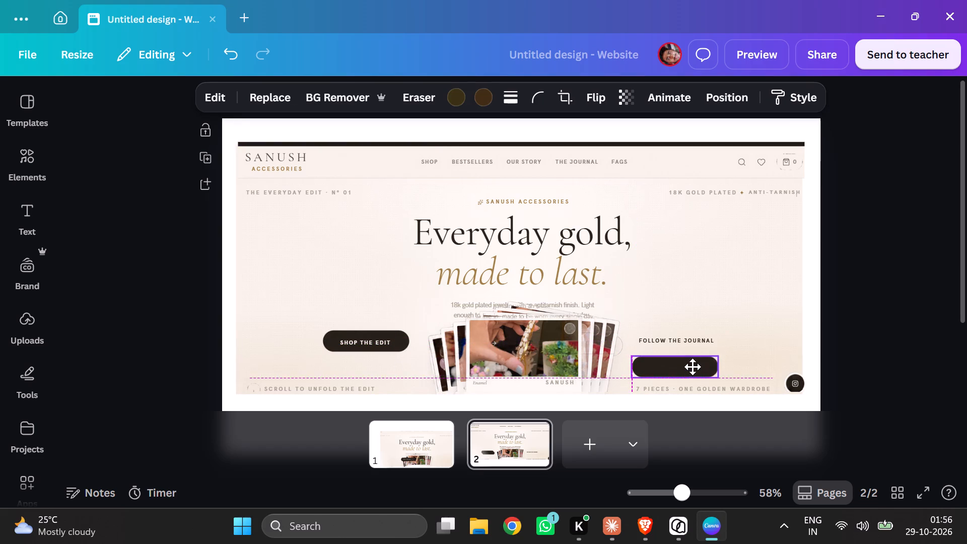
pyautogui.moveTo(693, 367); pyautogui.dragTo(700, 310)
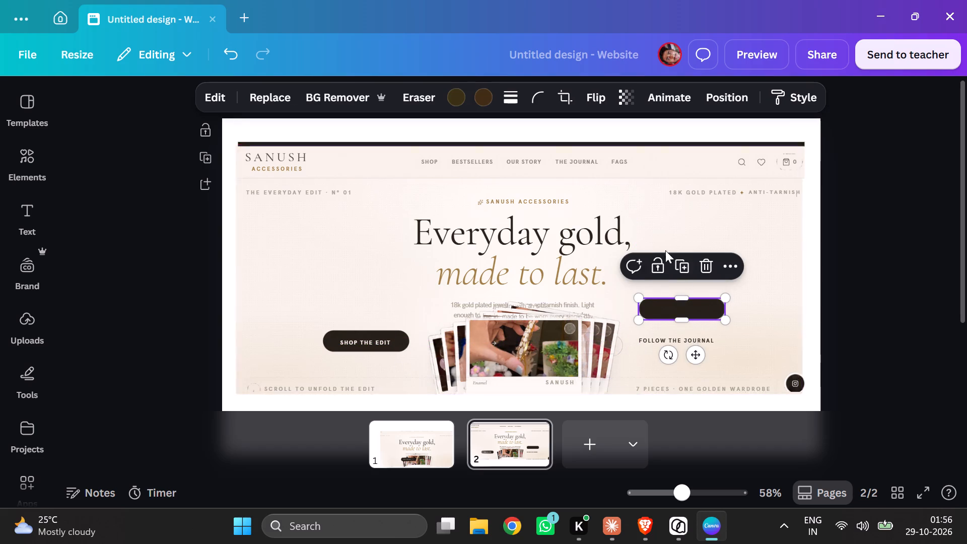
# Set both colours of the duplicated button shape to the design's light orange #f6f0e5.
pyautogui.click(459, 98)
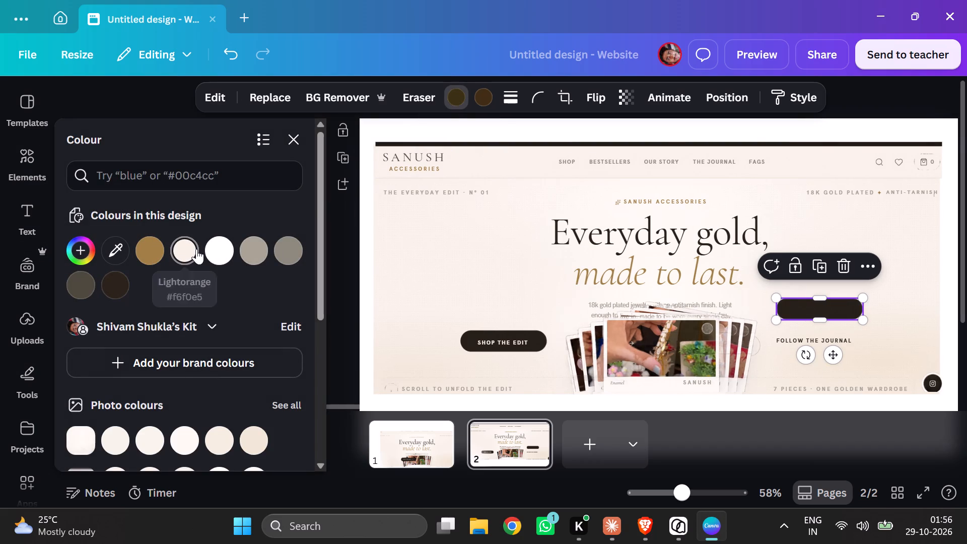
pyautogui.click(196, 249)
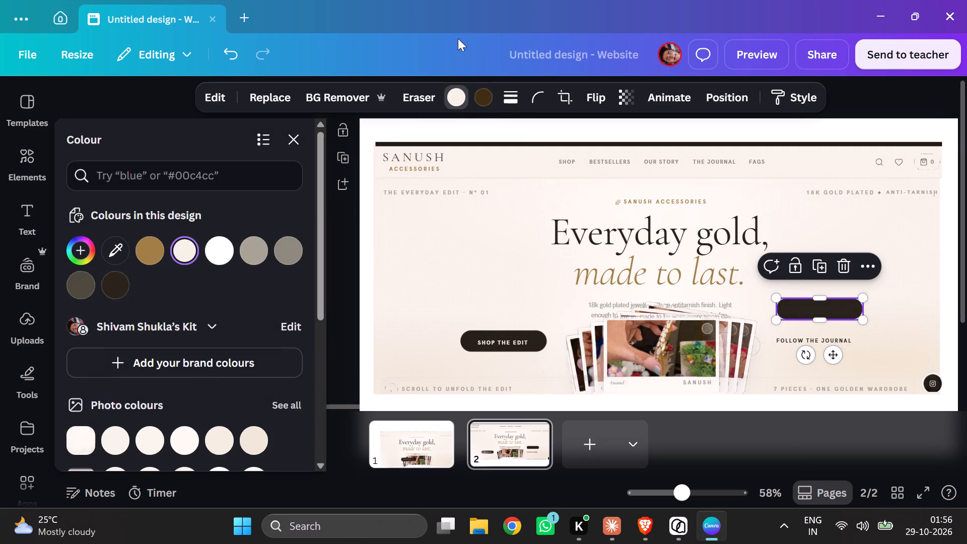
pyautogui.click(485, 97)
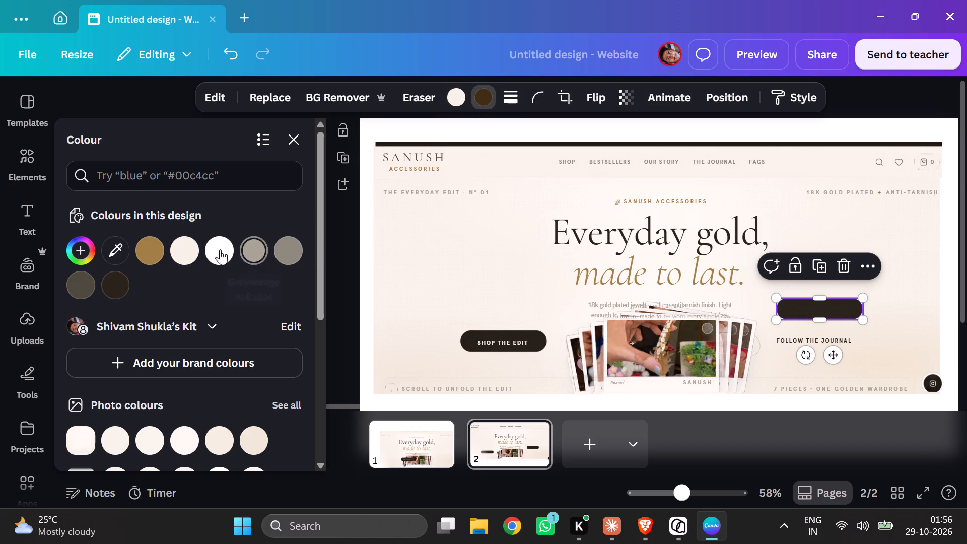
pyautogui.click(188, 242)
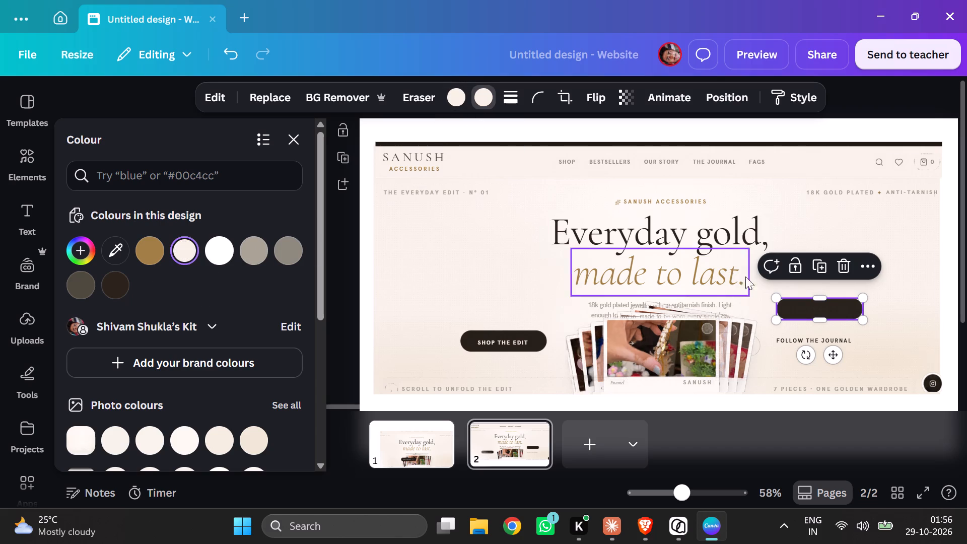
pyautogui.click(878, 223)
pyautogui.click(817, 305)
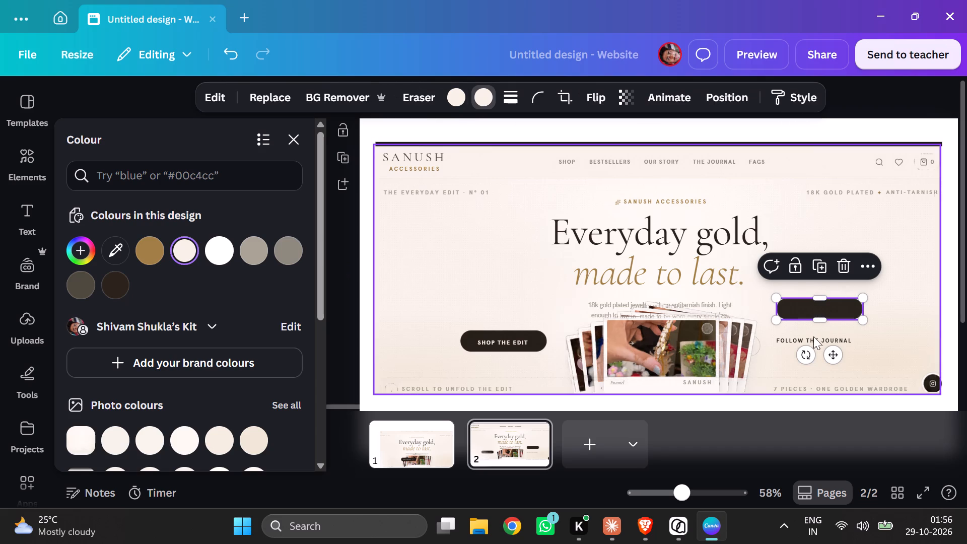
pyautogui.click(809, 310)
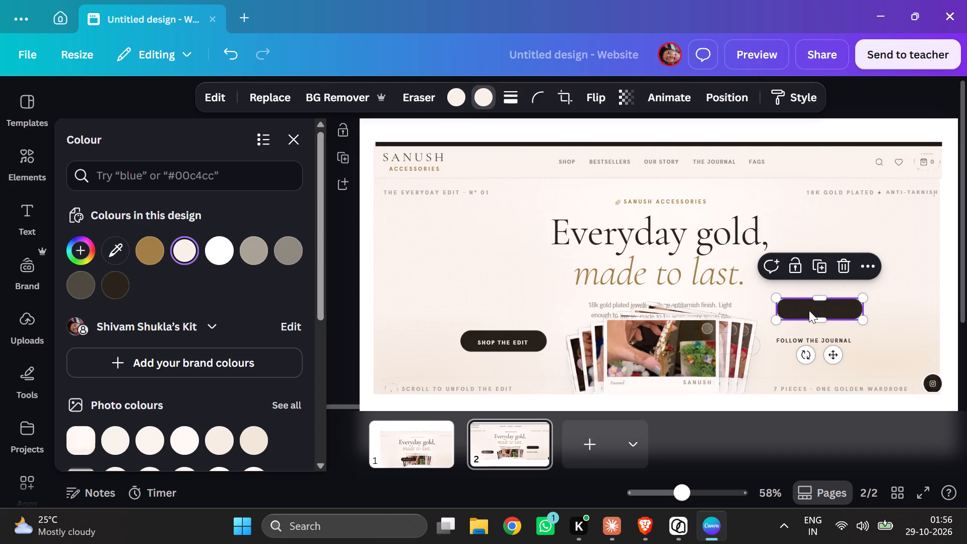
pyautogui.click(809, 310)
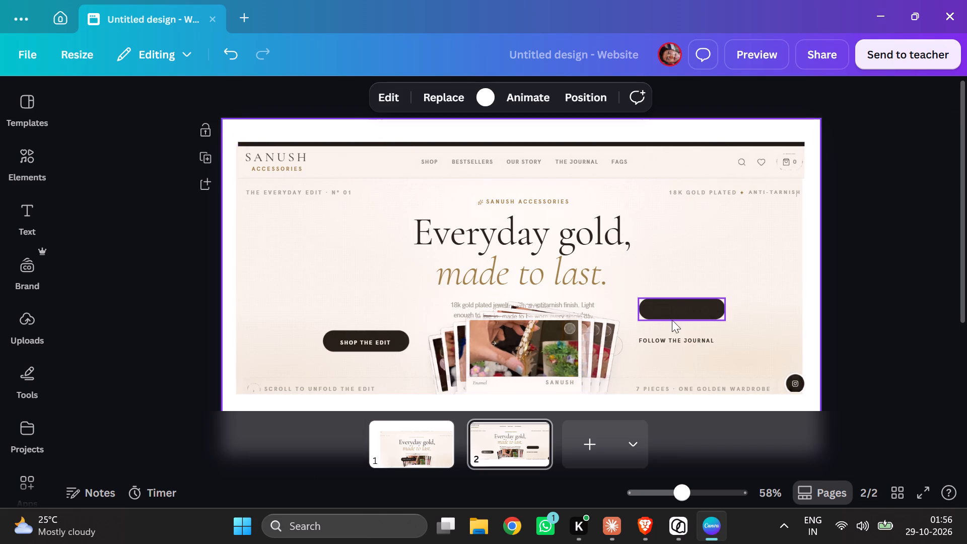
# Try #a17e45 and light orange as the duplicated button shape's first colour, settling on the second light cream photo colour.
pyautogui.click(686, 309)
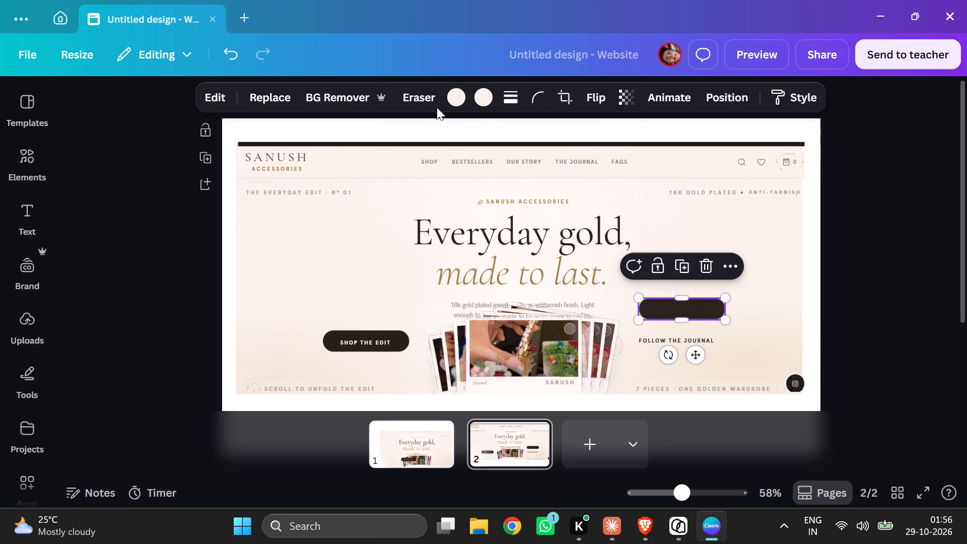
pyautogui.click(468, 94)
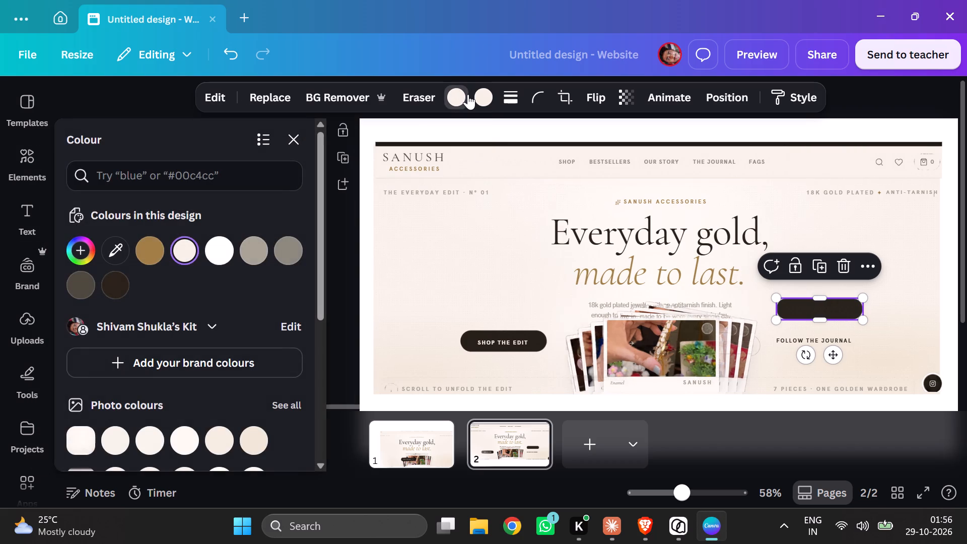
pyautogui.click(152, 251)
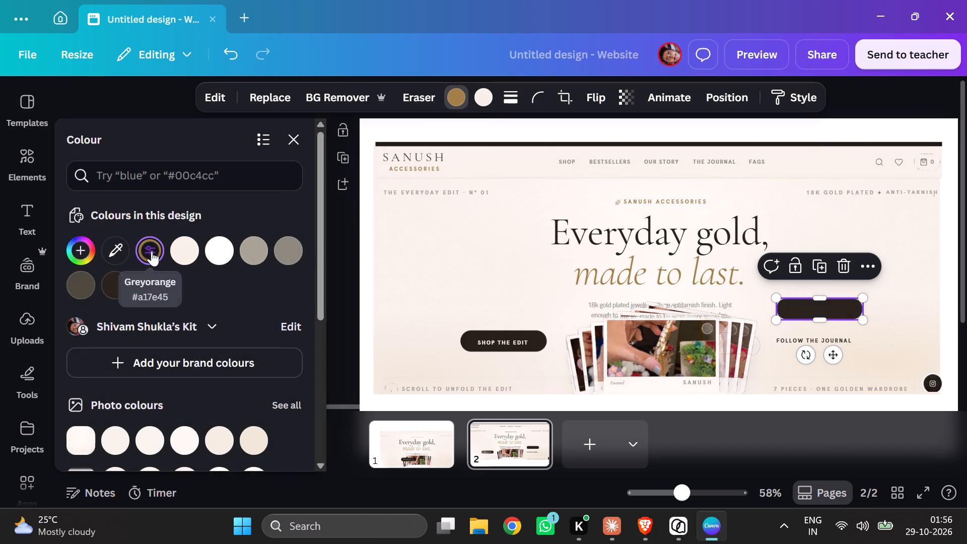
pyautogui.click(188, 244)
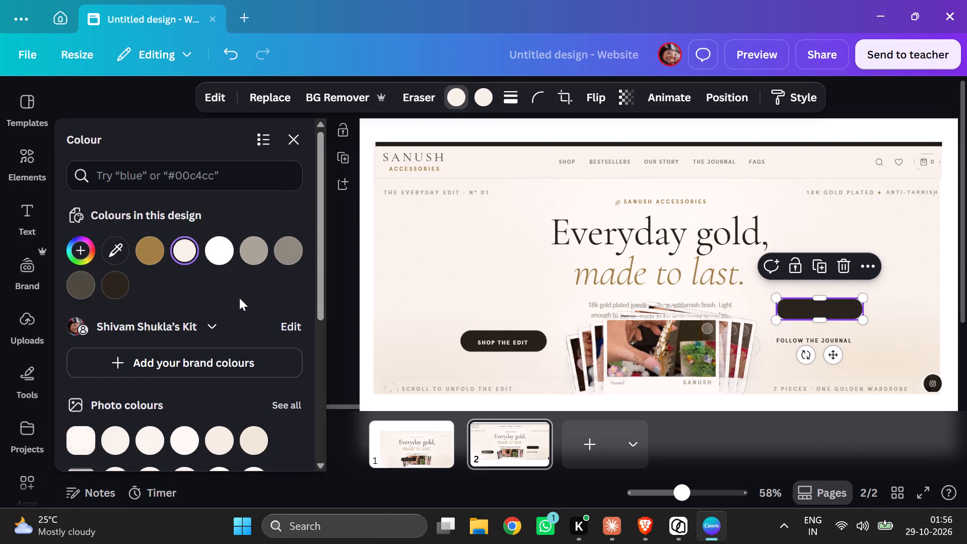
pyautogui.scroll(-3, 239, 298)
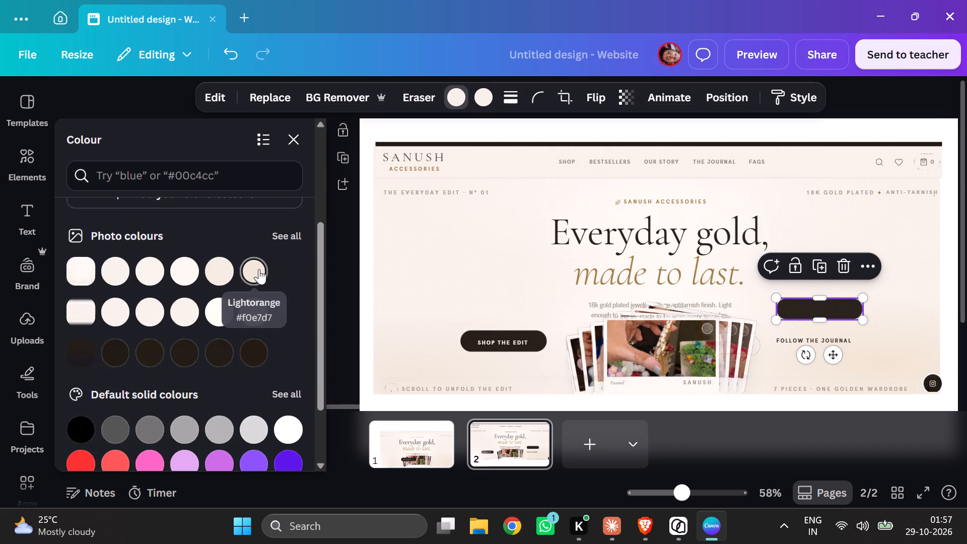
pyautogui.click(119, 275)
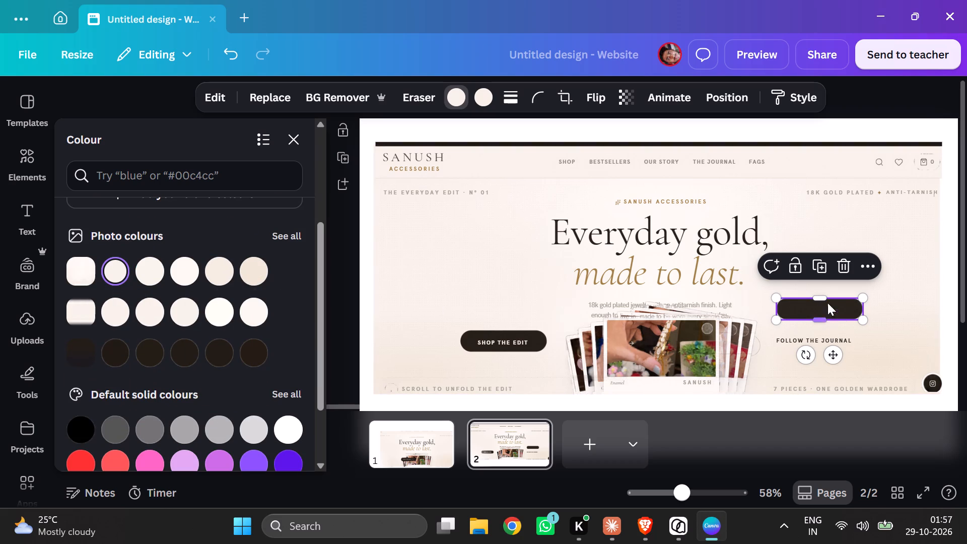
# Move the duplicated button shape slightly down, closer to the FOLLOW THE JOURNAL text.
pyautogui.moveTo(827, 312); pyautogui.dragTo(824, 318)
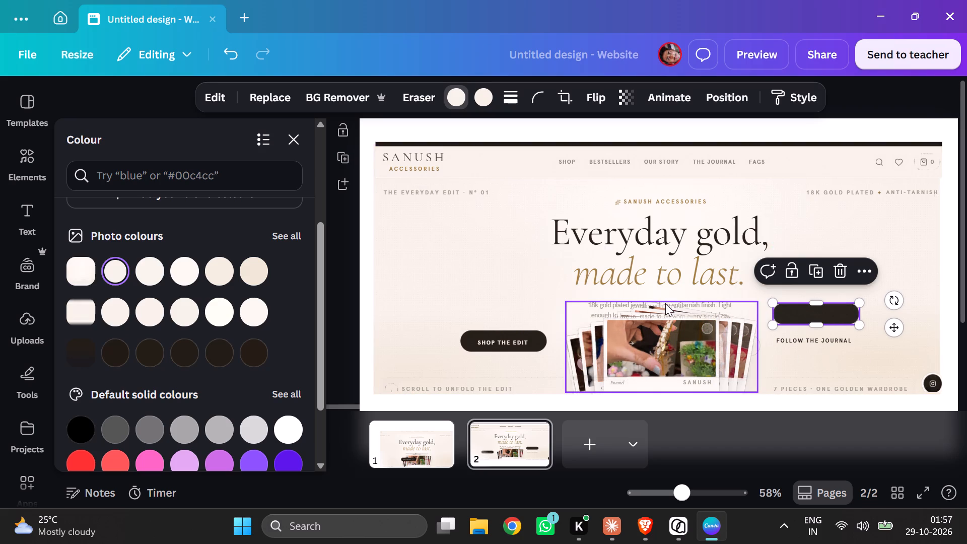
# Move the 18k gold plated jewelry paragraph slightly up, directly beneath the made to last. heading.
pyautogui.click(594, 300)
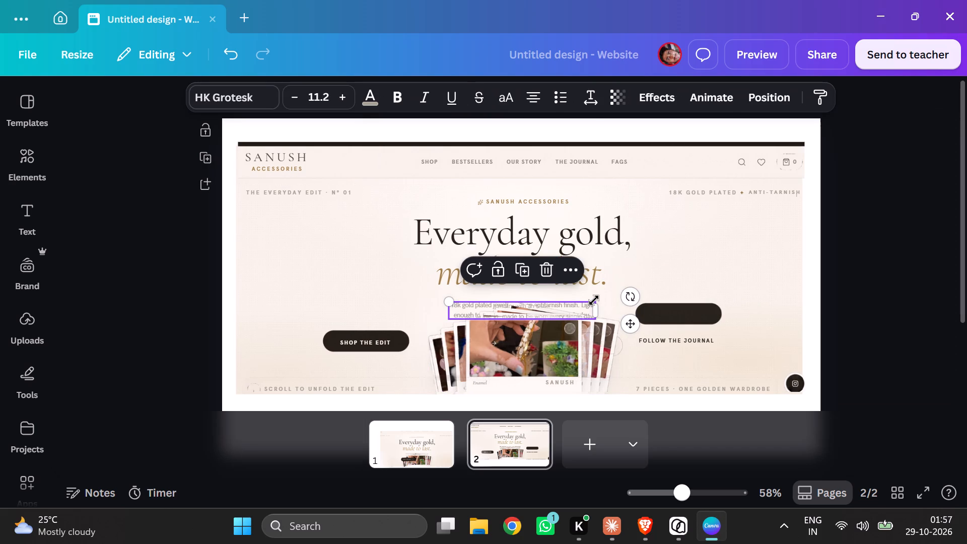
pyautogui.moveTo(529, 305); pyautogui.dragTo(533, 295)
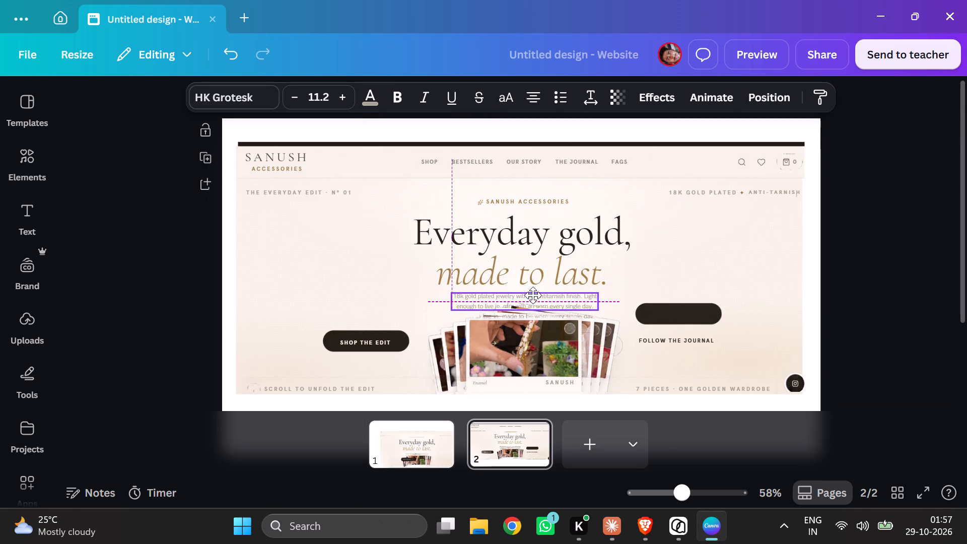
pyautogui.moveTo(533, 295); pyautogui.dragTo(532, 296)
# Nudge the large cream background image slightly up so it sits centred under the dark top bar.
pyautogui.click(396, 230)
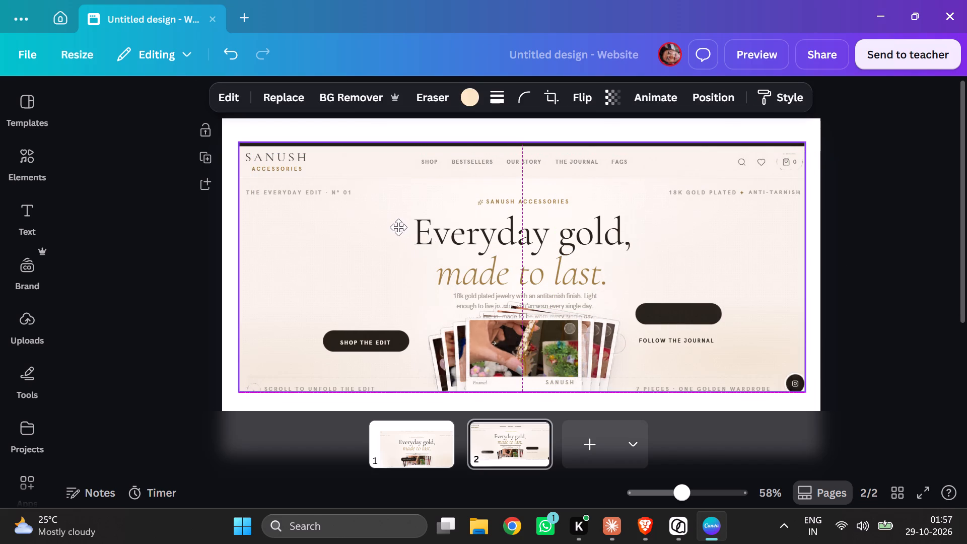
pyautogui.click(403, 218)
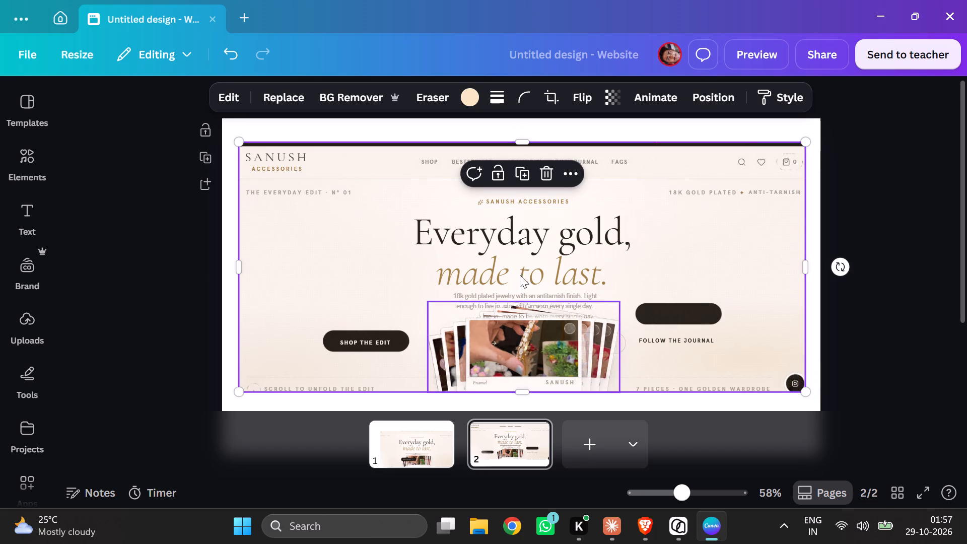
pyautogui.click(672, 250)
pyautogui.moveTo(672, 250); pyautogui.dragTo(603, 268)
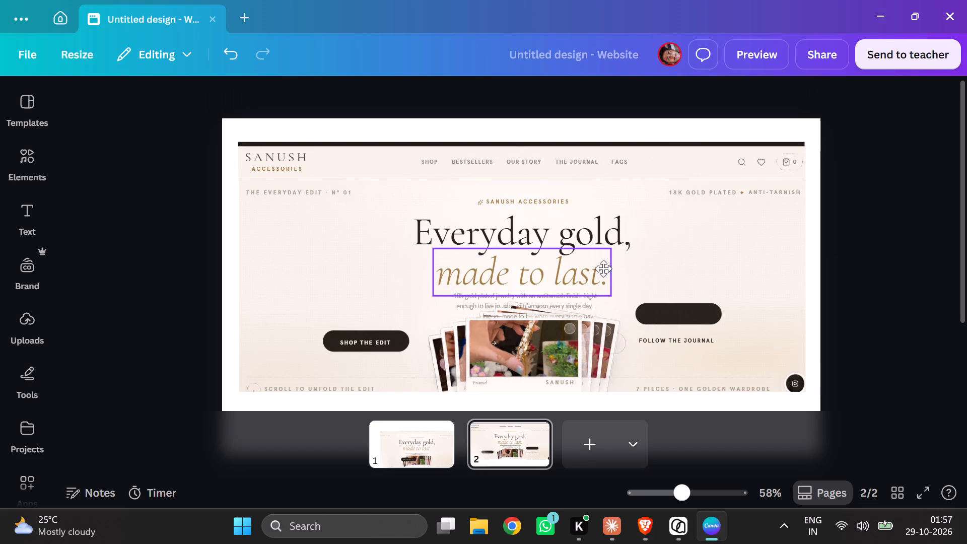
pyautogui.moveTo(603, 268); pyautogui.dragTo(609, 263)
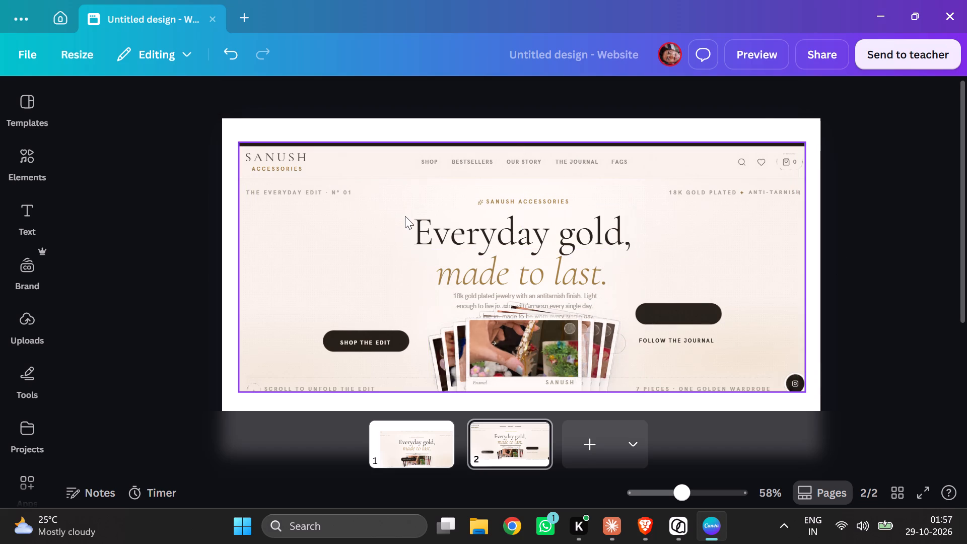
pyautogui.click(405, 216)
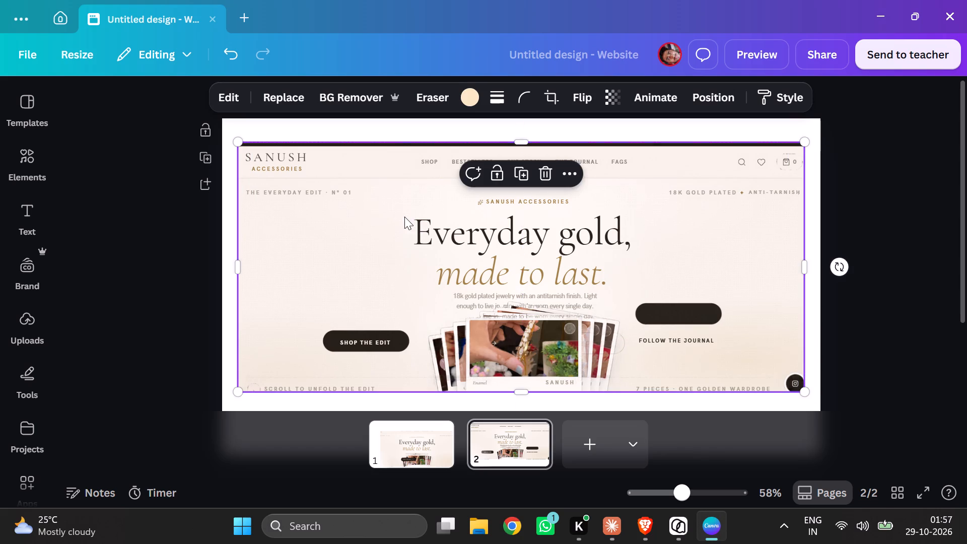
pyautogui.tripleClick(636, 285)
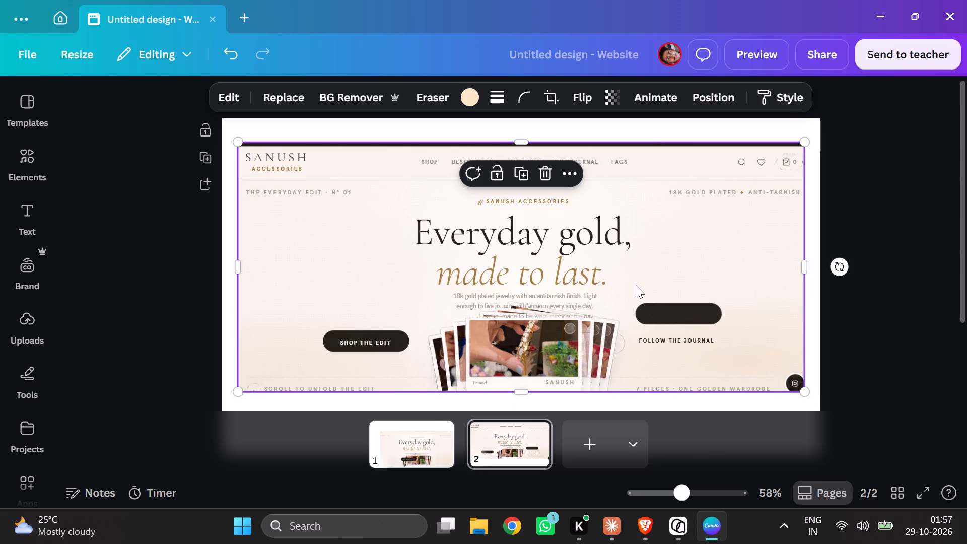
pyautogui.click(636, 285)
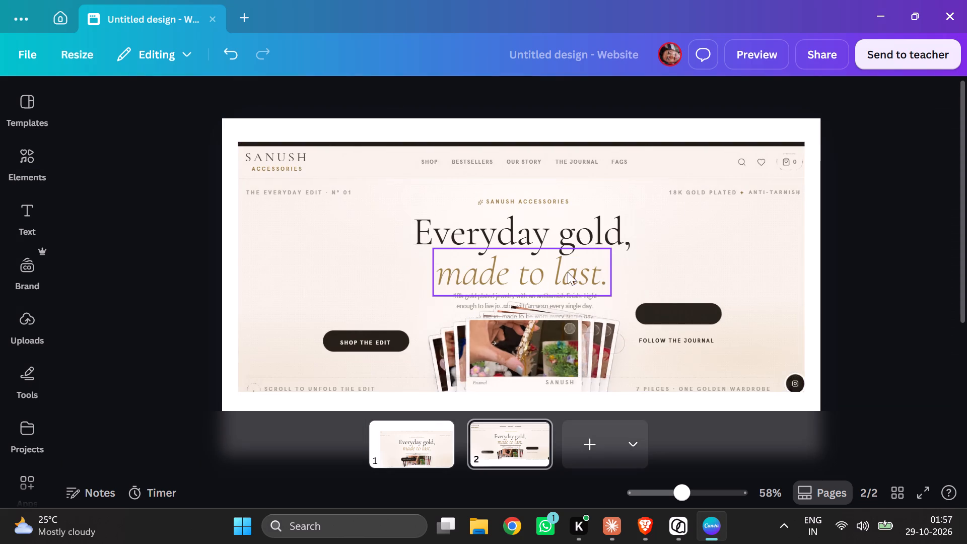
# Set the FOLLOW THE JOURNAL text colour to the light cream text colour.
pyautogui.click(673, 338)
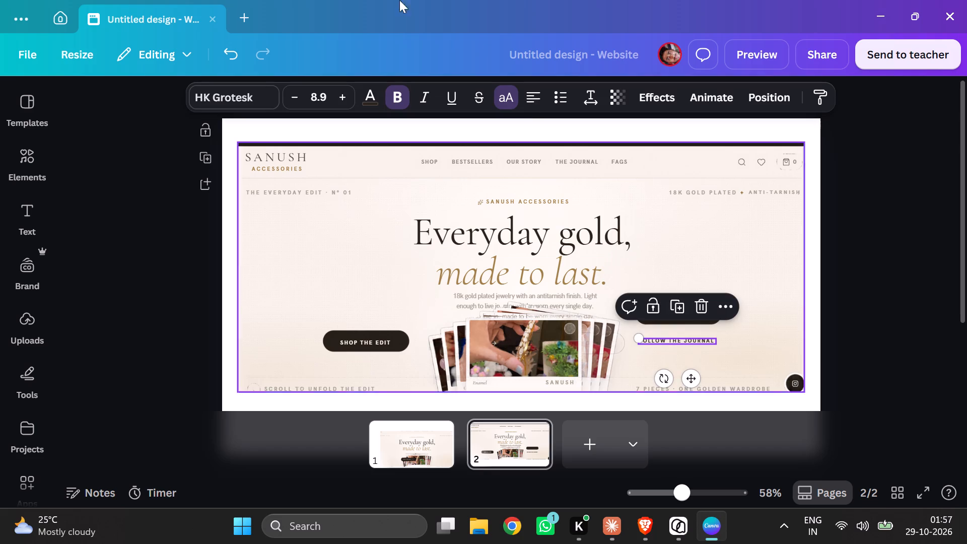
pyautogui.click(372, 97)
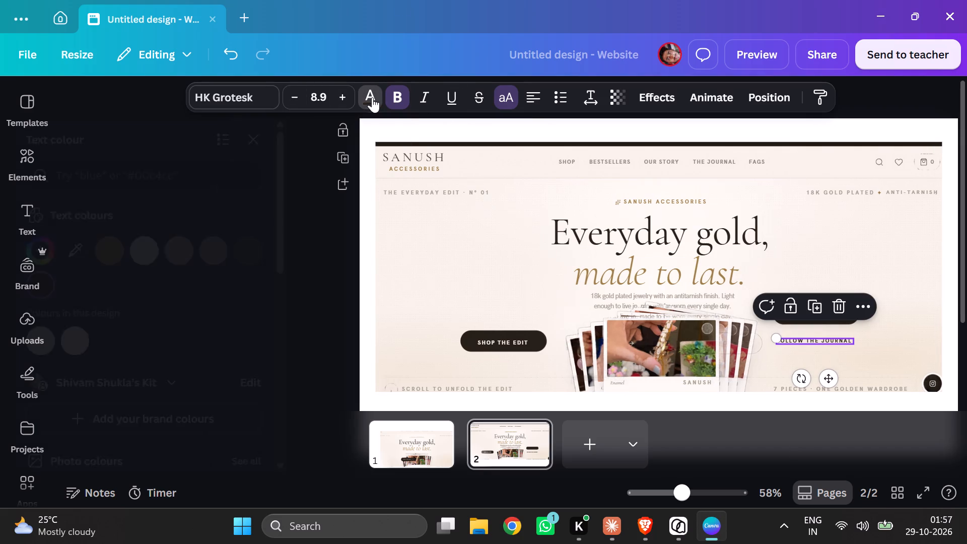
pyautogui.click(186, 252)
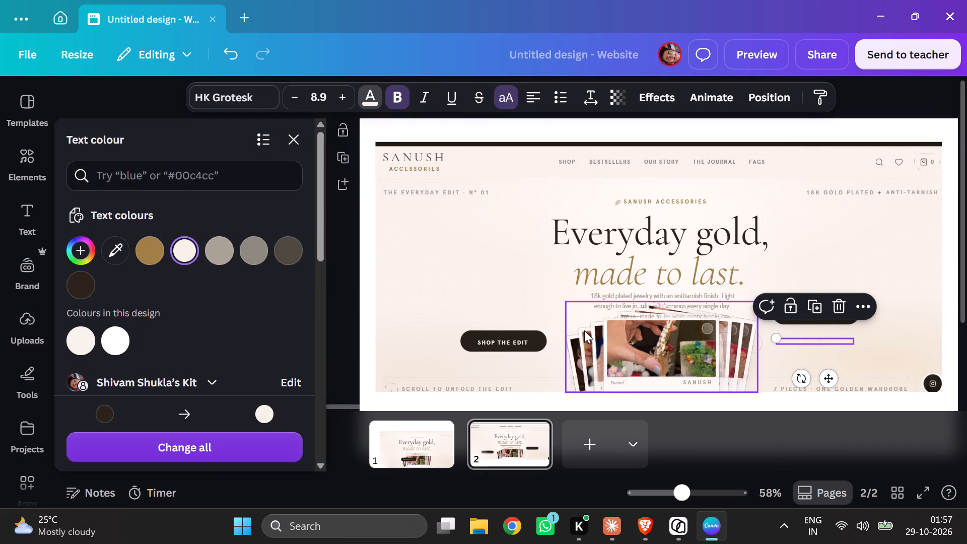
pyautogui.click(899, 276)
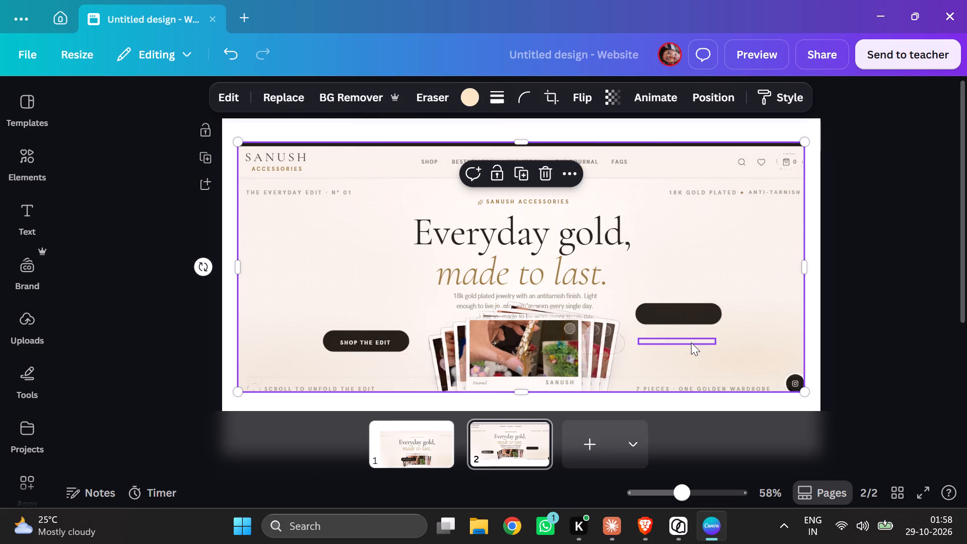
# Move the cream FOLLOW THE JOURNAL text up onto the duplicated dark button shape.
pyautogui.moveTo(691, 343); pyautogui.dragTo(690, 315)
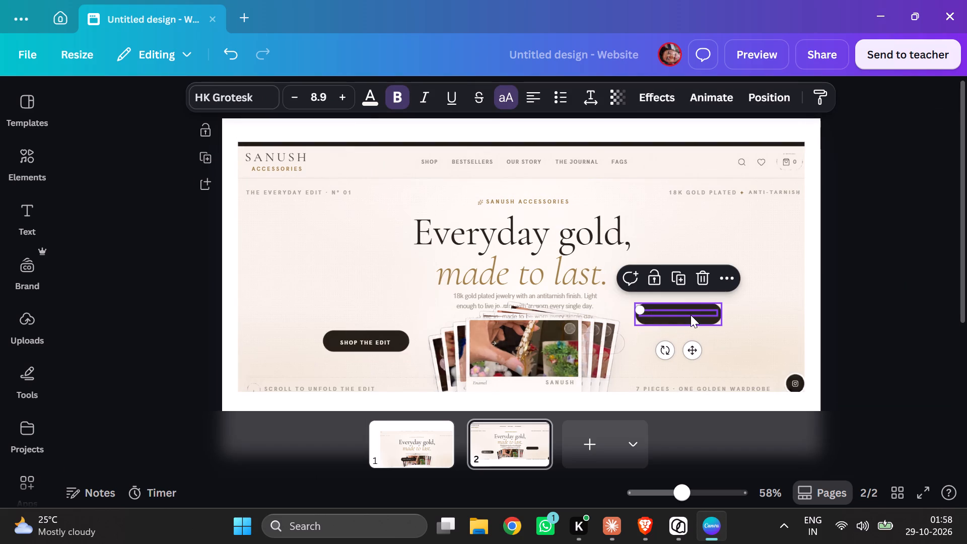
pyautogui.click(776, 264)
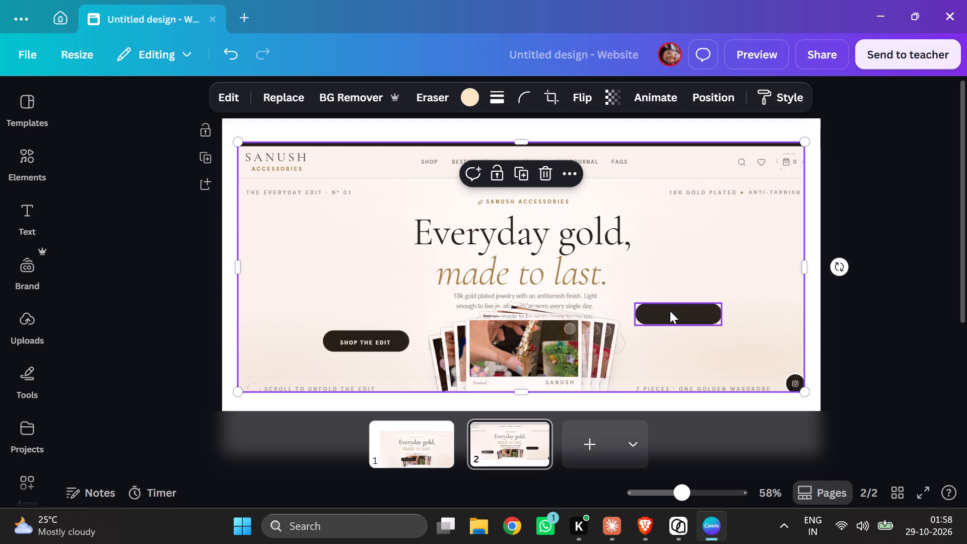
# Undo the recent edits back past the button shape's duplication, until the FOLLOW THE JOURNAL text is over the photo collage again.
pyautogui.click(694, 314)
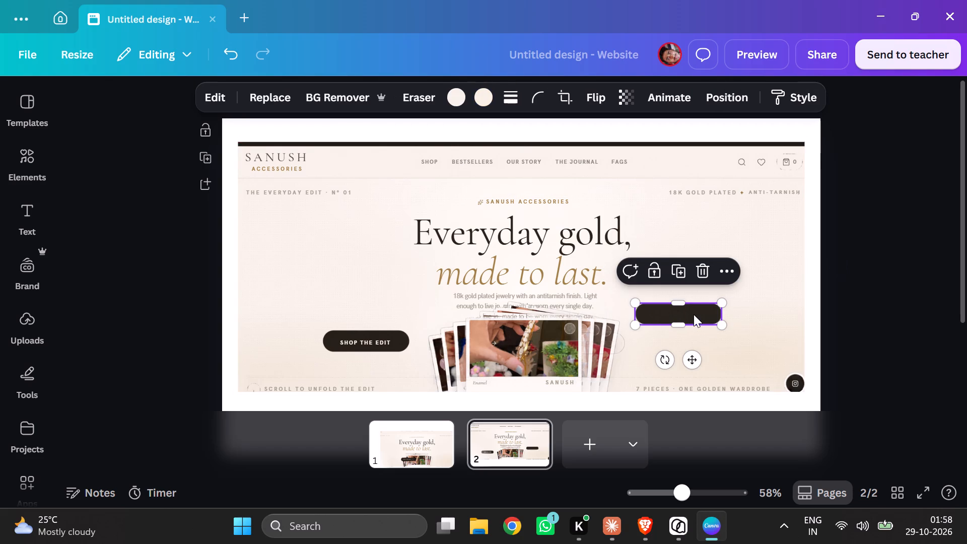
pyautogui.click(694, 314)
pyautogui.hotkey('ctrl', 'z')
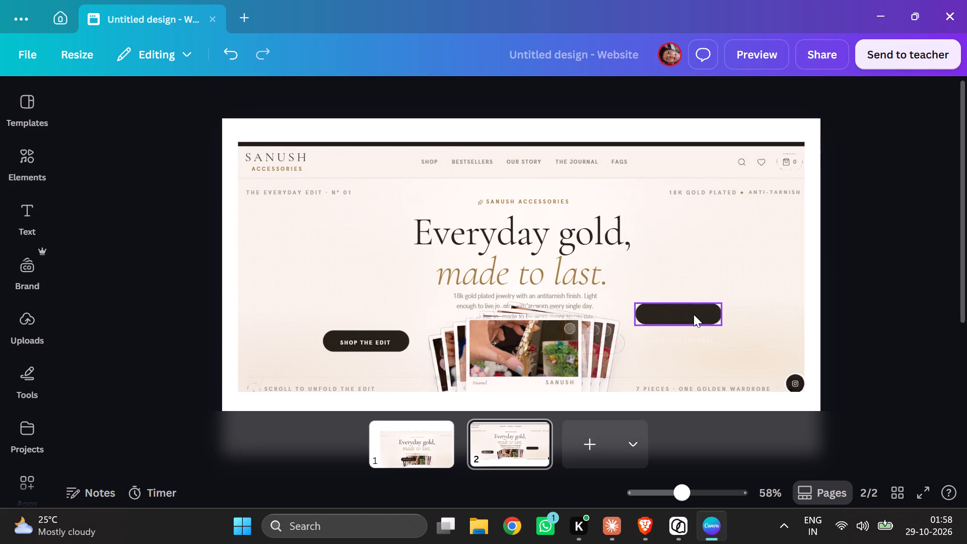
pyautogui.hotkey('ctrl', 'z')
pyautogui.hotkey('ctrl', 'z')
pyautogui.hotkey('ctrl', 'z')
pyautogui.hotkey('ctrl', 'z')
pyautogui.hotkey('ctrl', 'z')
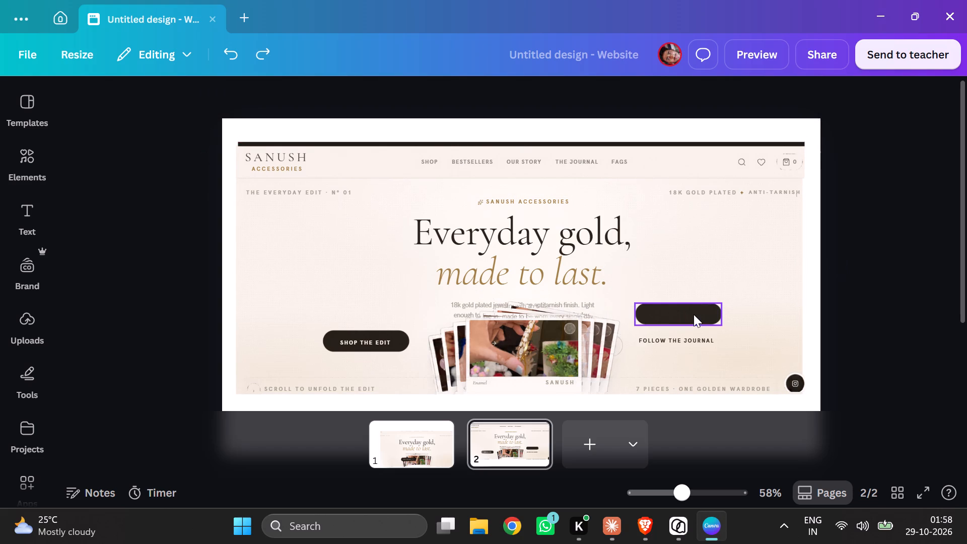
pyautogui.hotkey('ctrl', 'z')
pyautogui.hotkey('ctrl', 'z')
pyautogui.hotkey('ctrl', 'z')
pyautogui.hotkey('ctrl', 'z')
pyautogui.hotkey('ctrl', 'z')
pyautogui.hotkey('ctrl', 'z')
pyautogui.hotkey('ctrl', 'z')
pyautogui.hotkey('ctrl', 'z')
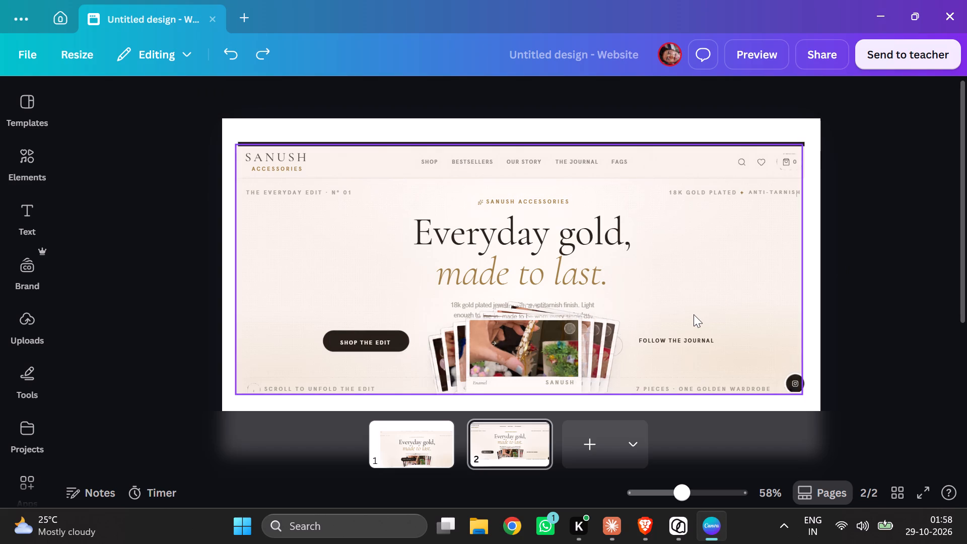
pyautogui.hotkey('ctrl', 'z')
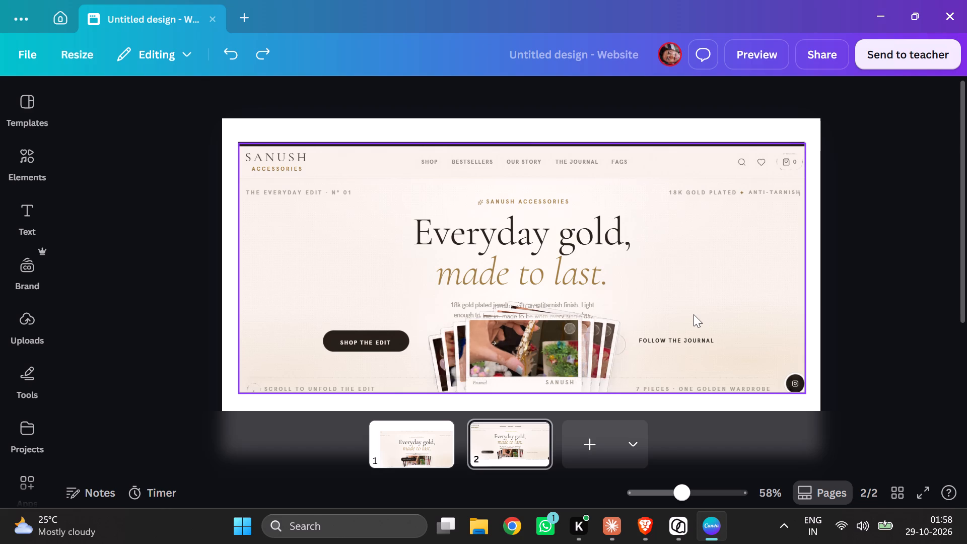
pyautogui.hotkey('ctrl', 'z')
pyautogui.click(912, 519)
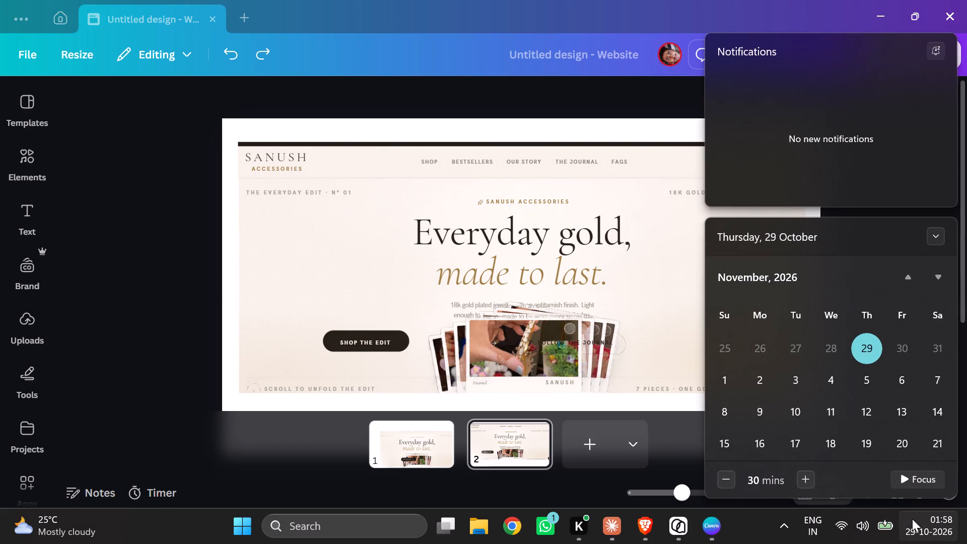
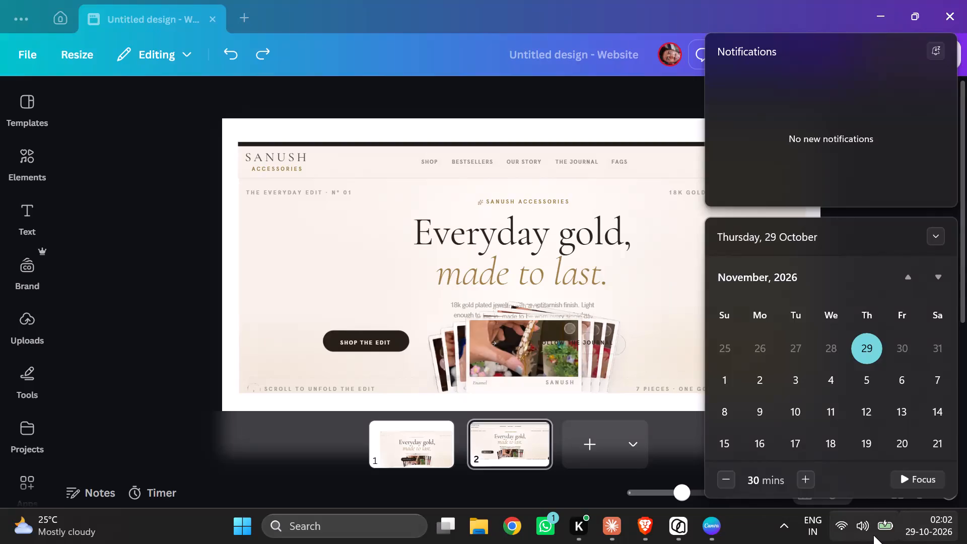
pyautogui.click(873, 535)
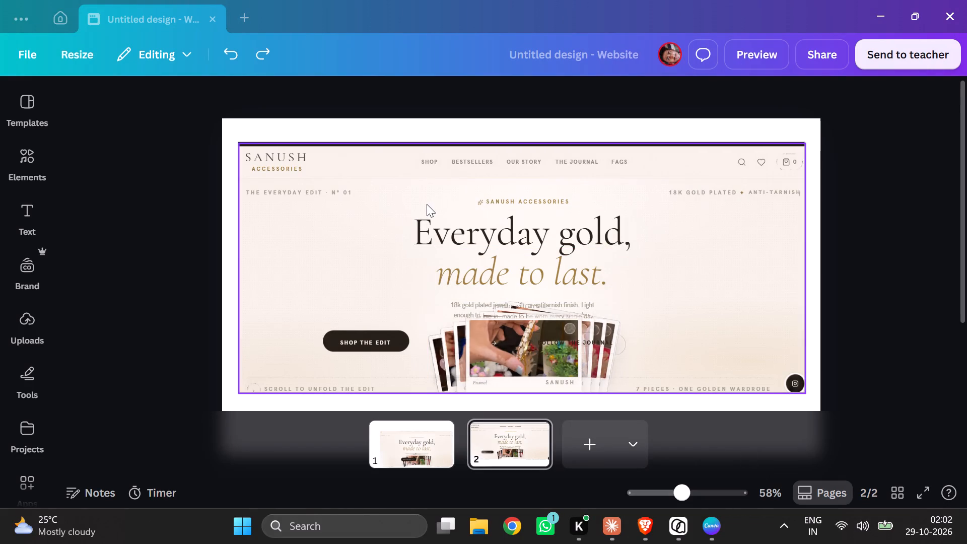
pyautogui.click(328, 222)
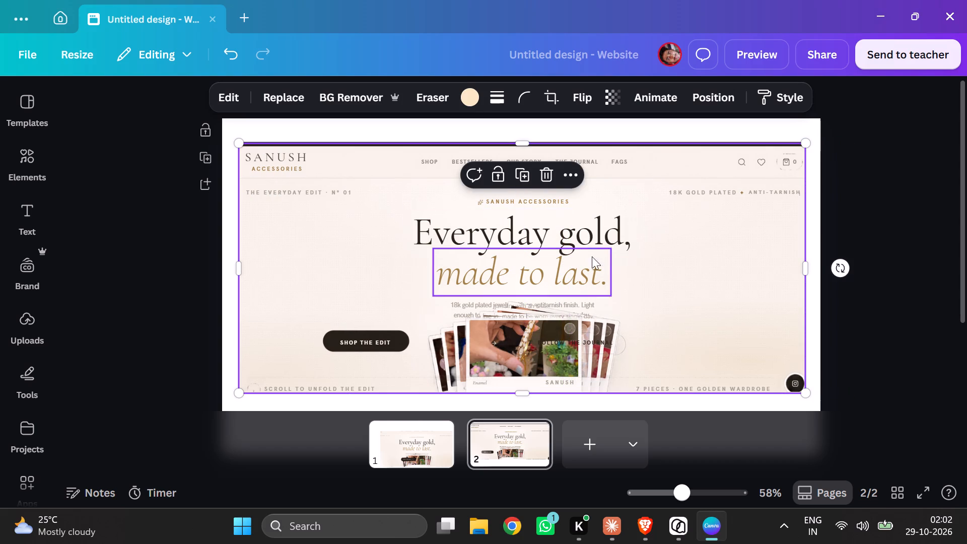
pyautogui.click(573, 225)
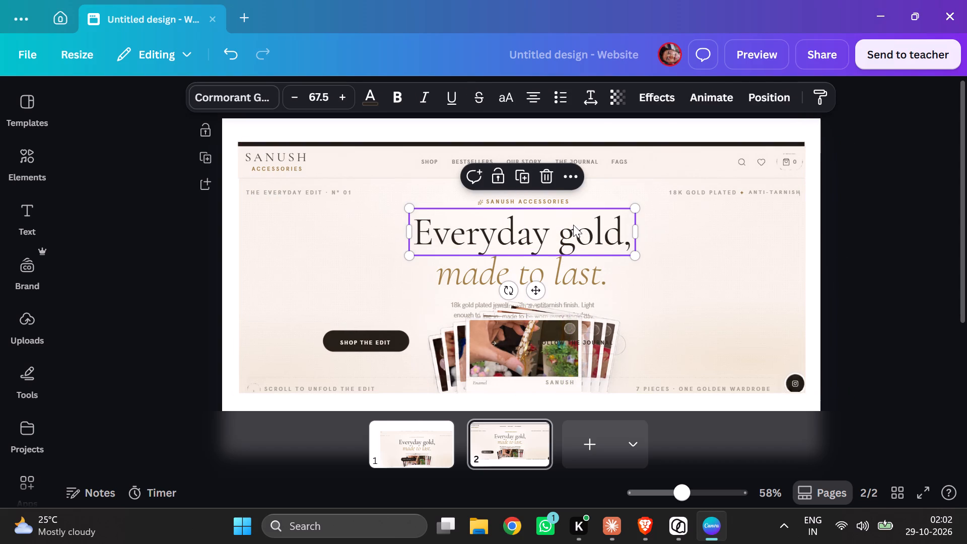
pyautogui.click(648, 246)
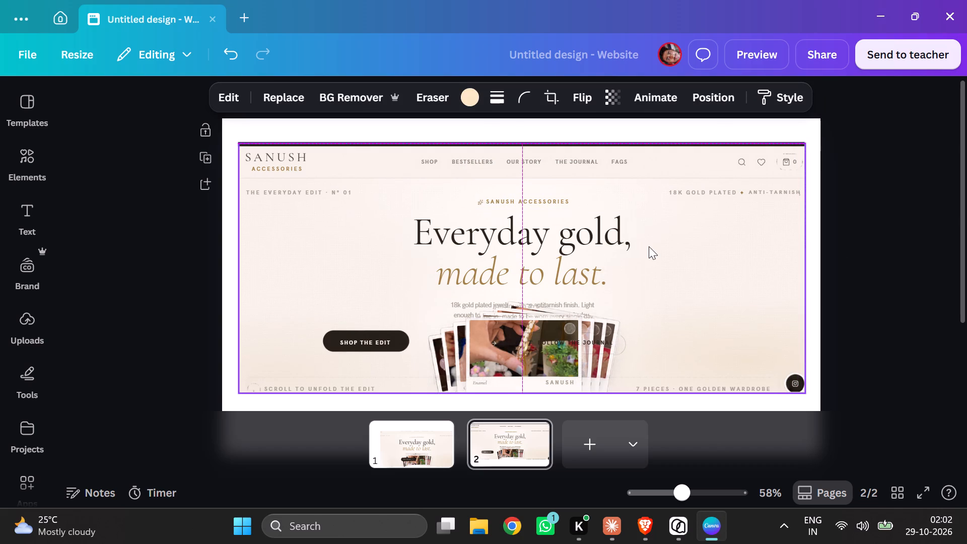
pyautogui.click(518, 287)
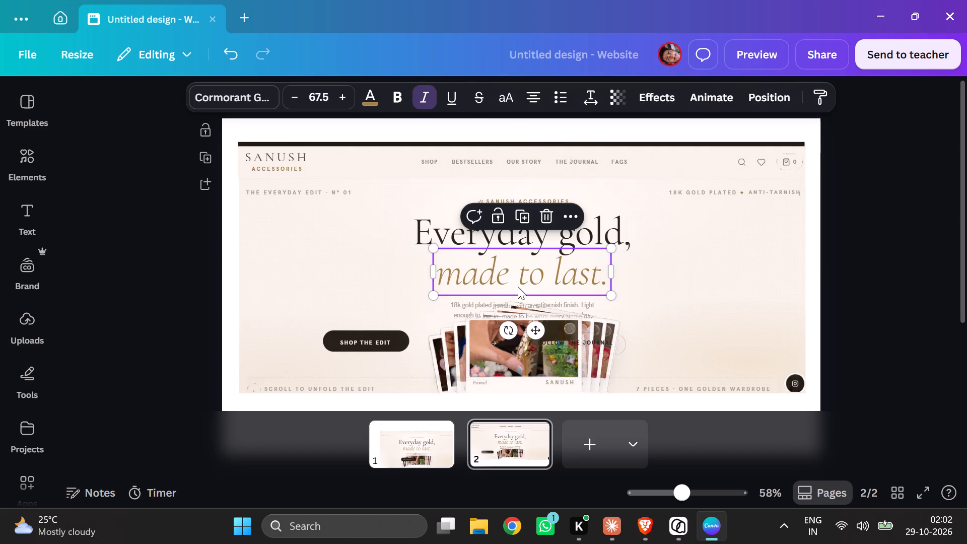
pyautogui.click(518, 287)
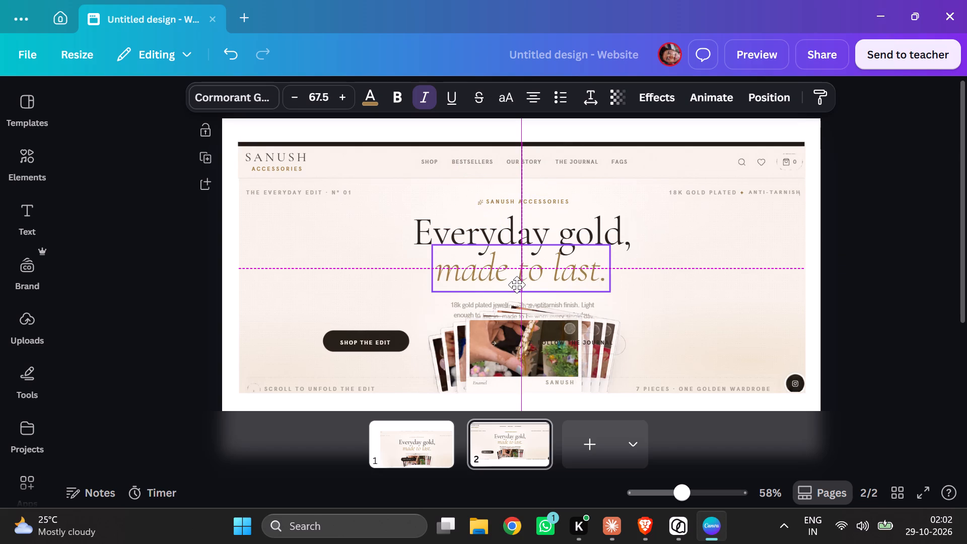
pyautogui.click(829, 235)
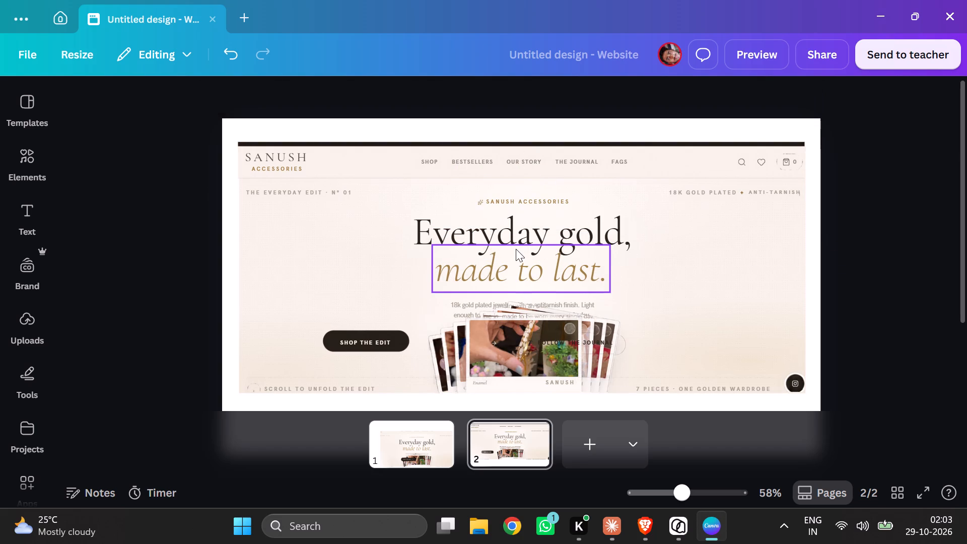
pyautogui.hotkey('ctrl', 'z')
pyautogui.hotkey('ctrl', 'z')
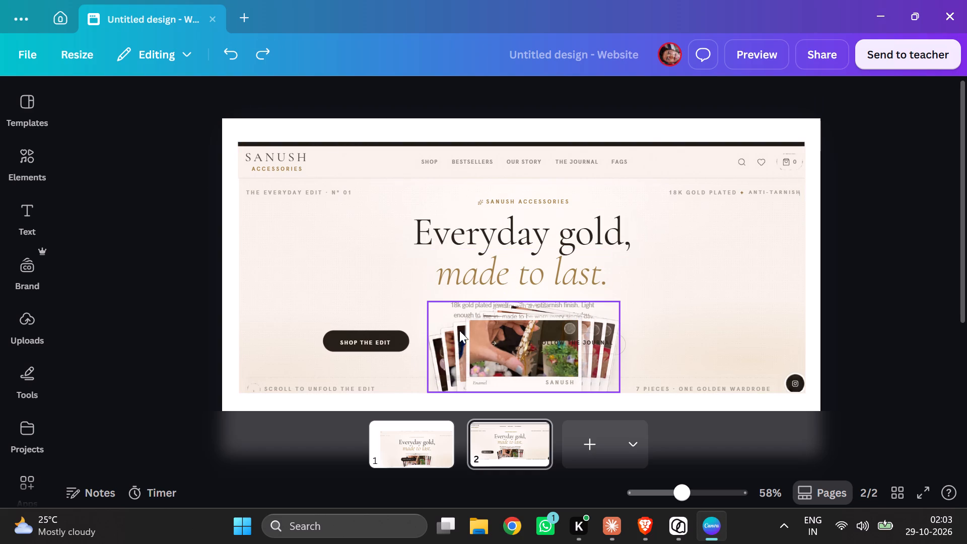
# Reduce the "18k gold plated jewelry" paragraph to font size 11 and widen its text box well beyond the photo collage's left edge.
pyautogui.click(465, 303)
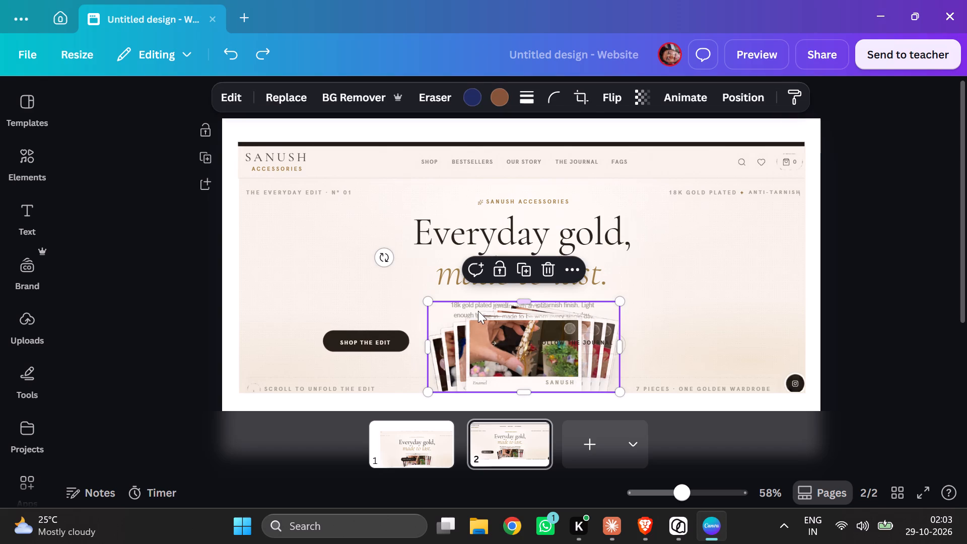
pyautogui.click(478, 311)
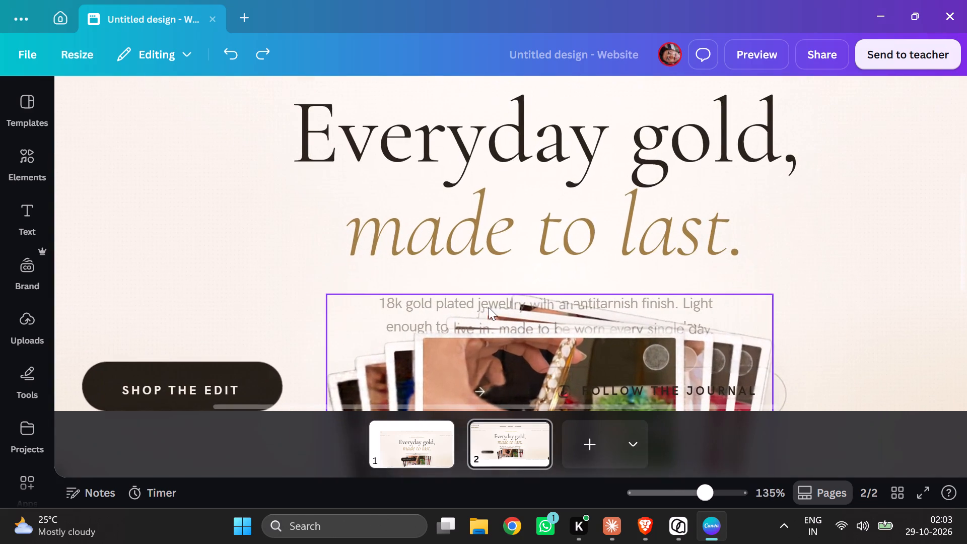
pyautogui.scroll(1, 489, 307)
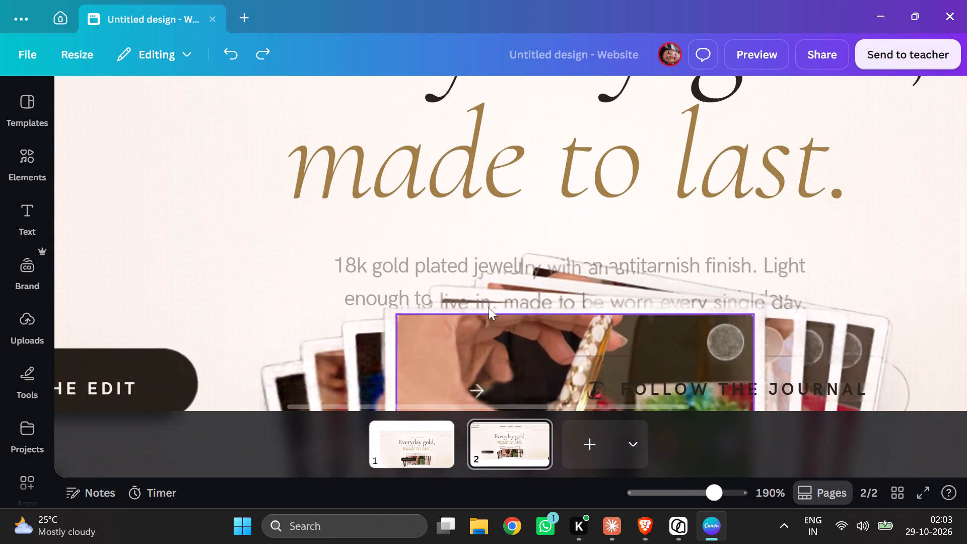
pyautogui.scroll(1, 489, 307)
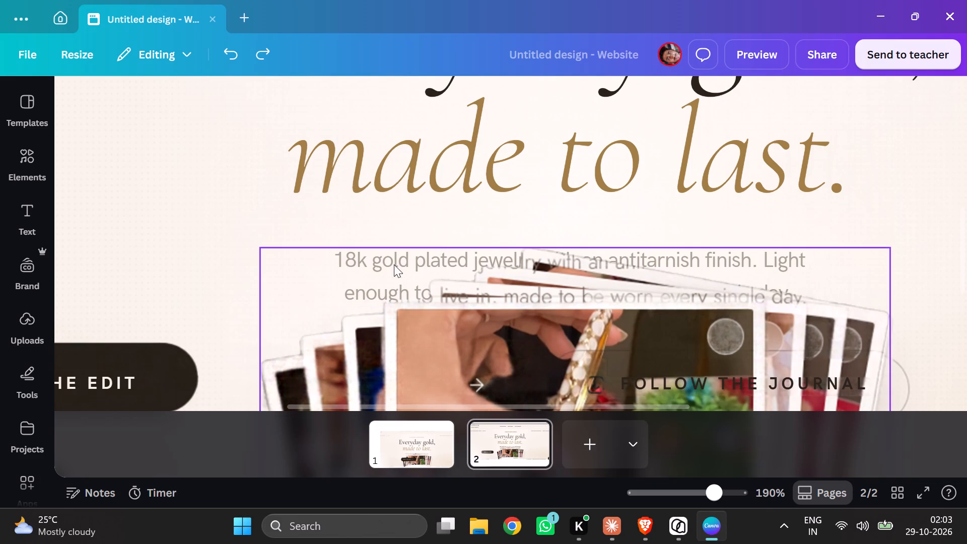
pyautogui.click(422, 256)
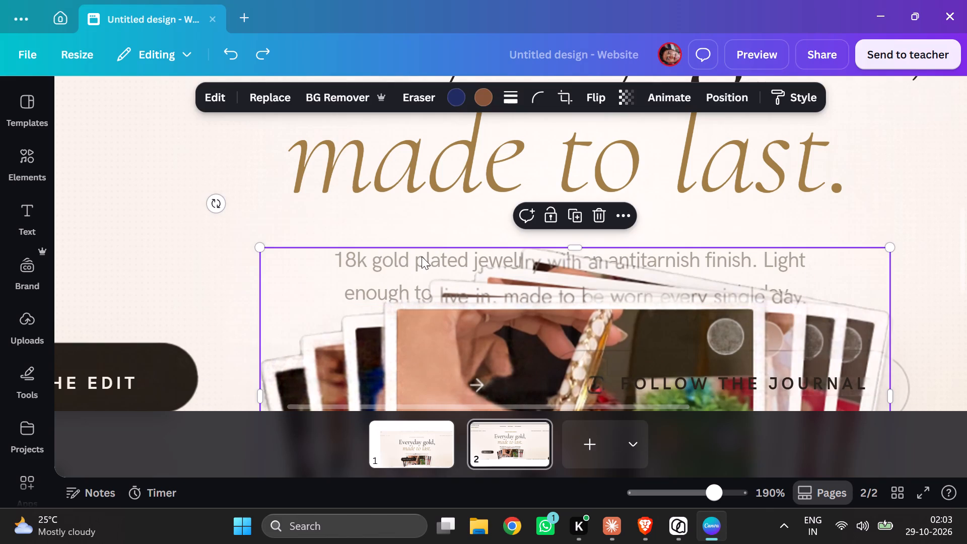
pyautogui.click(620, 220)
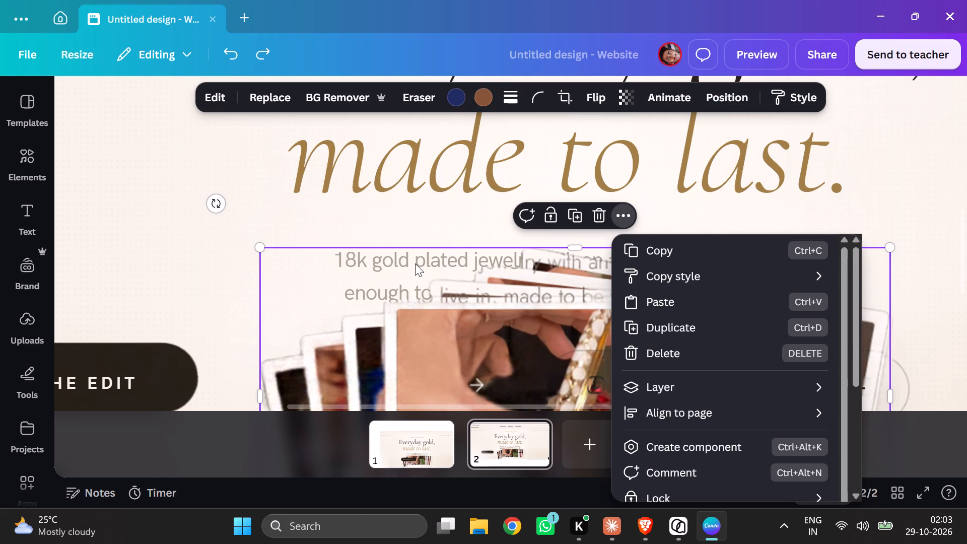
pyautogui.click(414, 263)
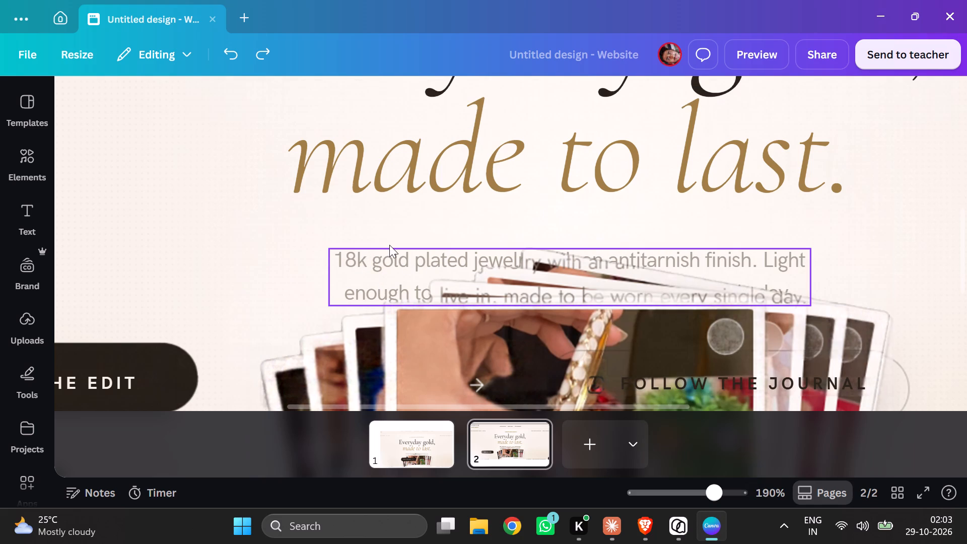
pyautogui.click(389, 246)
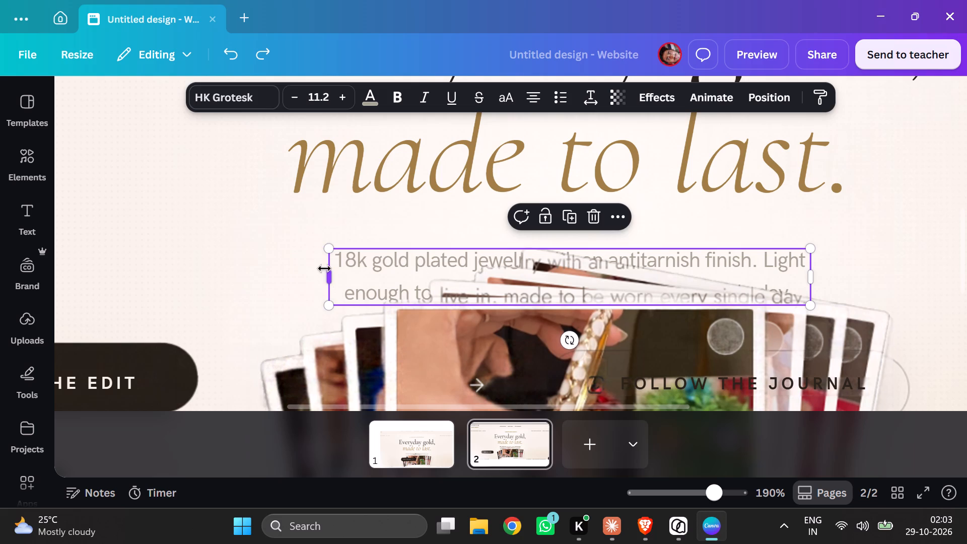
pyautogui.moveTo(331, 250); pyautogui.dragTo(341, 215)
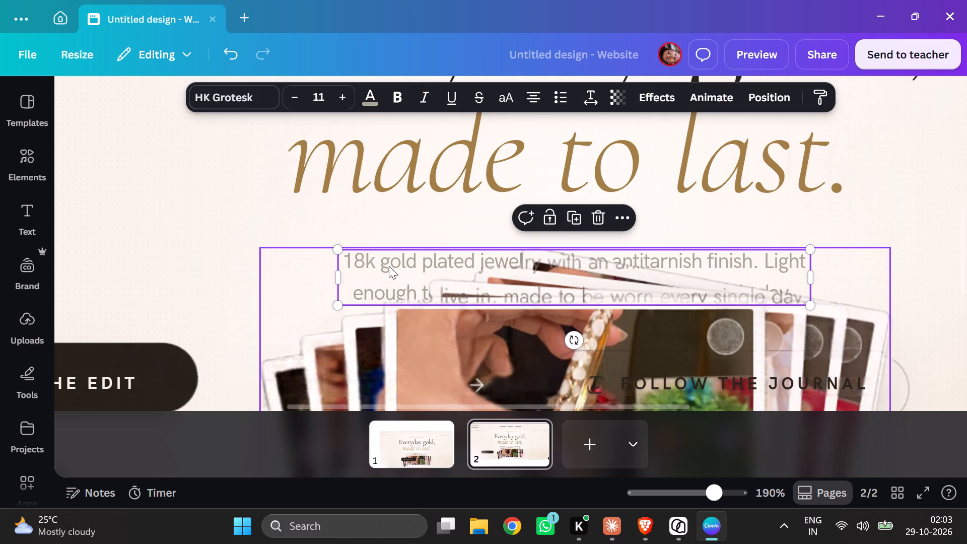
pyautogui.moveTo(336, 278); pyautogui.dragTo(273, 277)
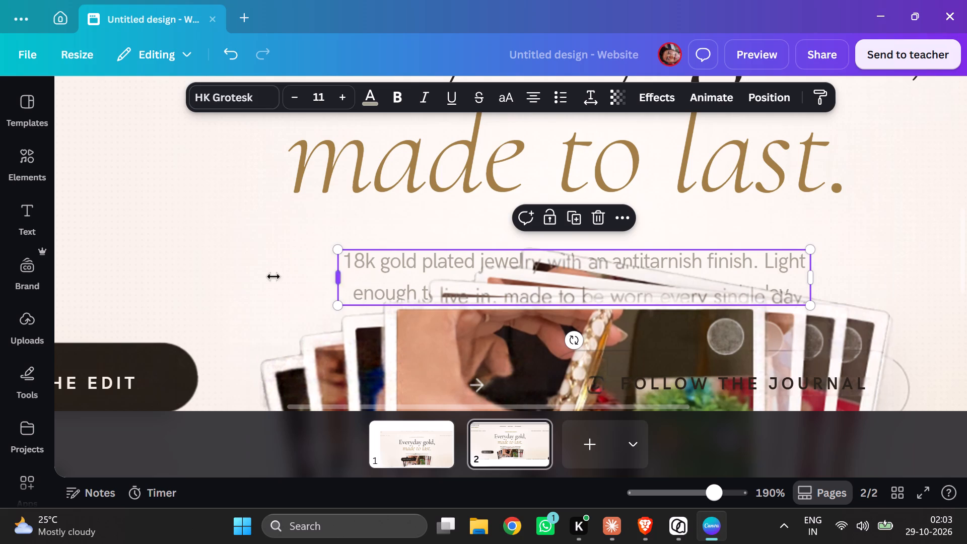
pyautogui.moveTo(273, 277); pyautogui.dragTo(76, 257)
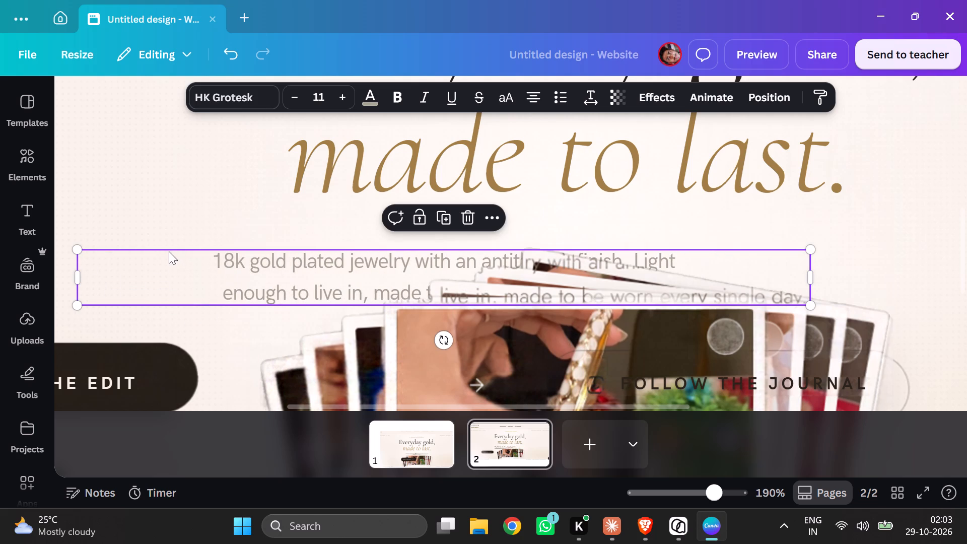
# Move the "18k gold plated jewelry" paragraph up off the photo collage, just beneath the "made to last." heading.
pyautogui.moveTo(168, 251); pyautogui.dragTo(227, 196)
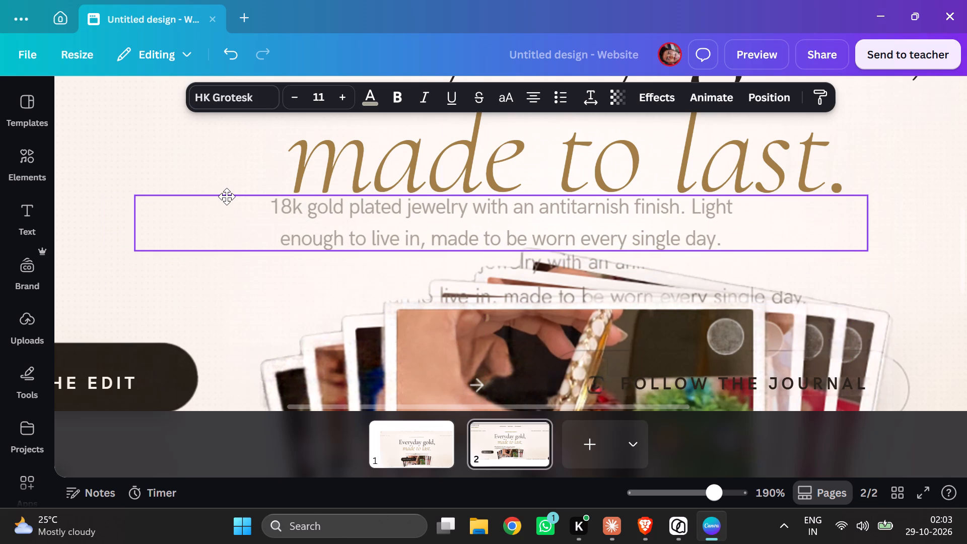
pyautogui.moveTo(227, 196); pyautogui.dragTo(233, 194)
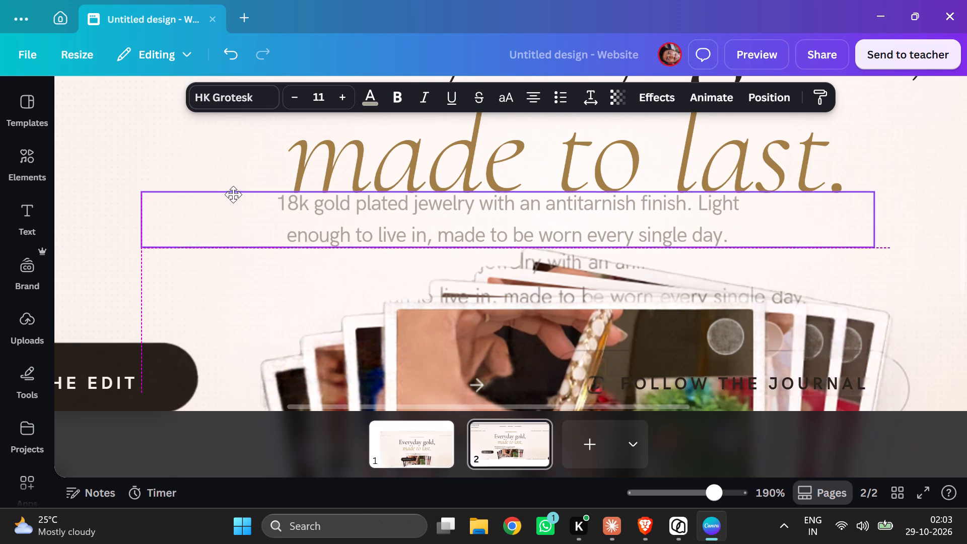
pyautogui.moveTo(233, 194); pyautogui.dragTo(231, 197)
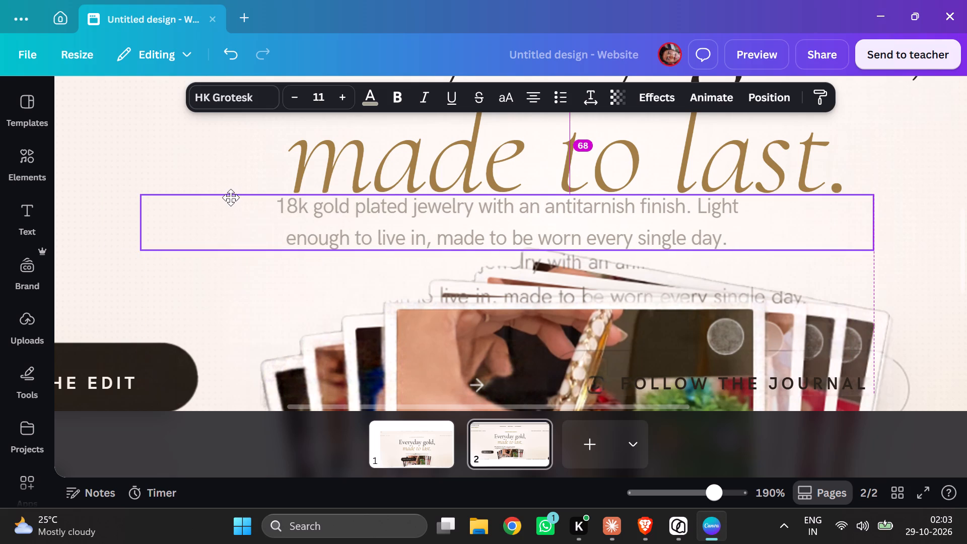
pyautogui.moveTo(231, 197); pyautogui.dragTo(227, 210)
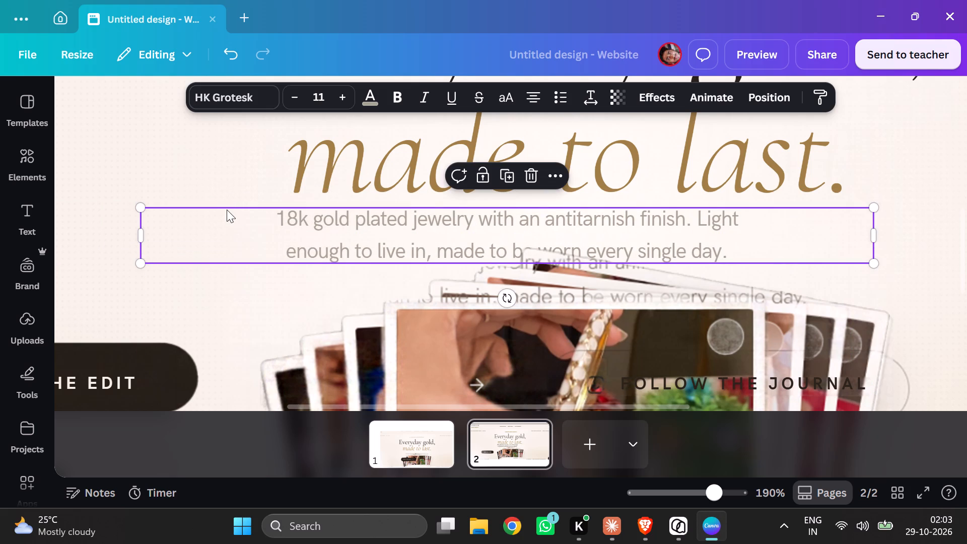
# Delete the "18k gold plated jewelry" paragraph text beneath the heading.
pyautogui.press('Delete')
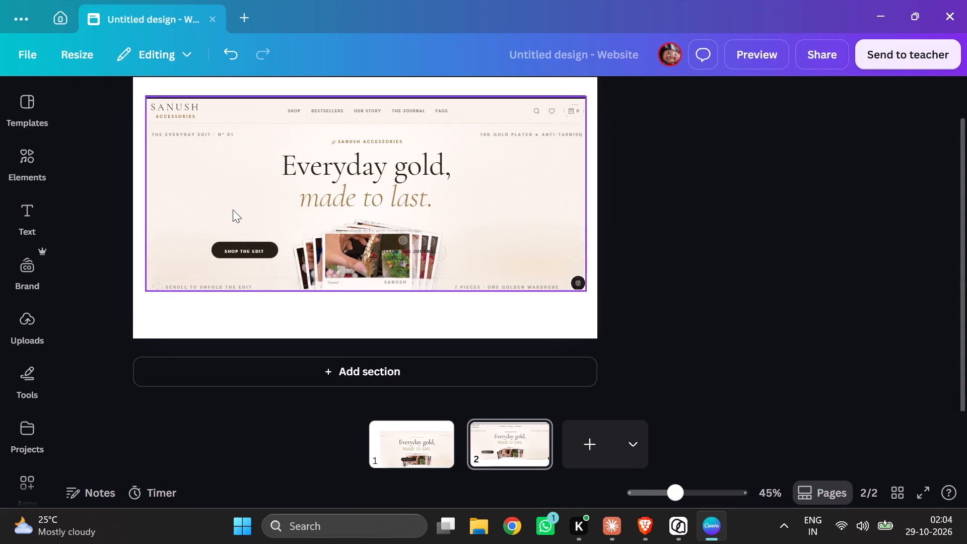
# Move the FOLLOW THE JOURNAL text off the photo collage to the empty cream area on its right, slightly above SHOP THE EDIT's level.
pyautogui.scroll(1, 233, 210)
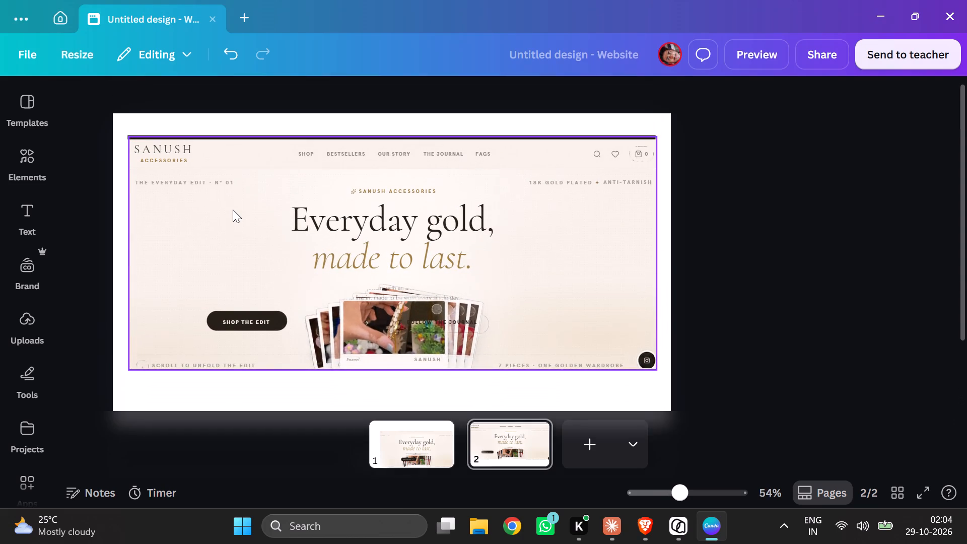
pyautogui.scroll(1, 233, 210)
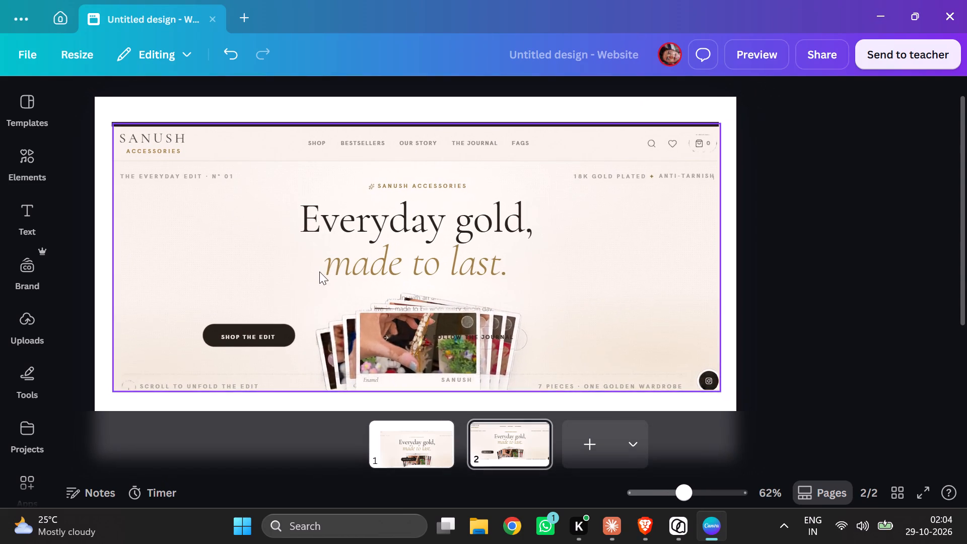
pyautogui.click(468, 336)
pyautogui.moveTo(581, 335); pyautogui.dragTo(750, 337)
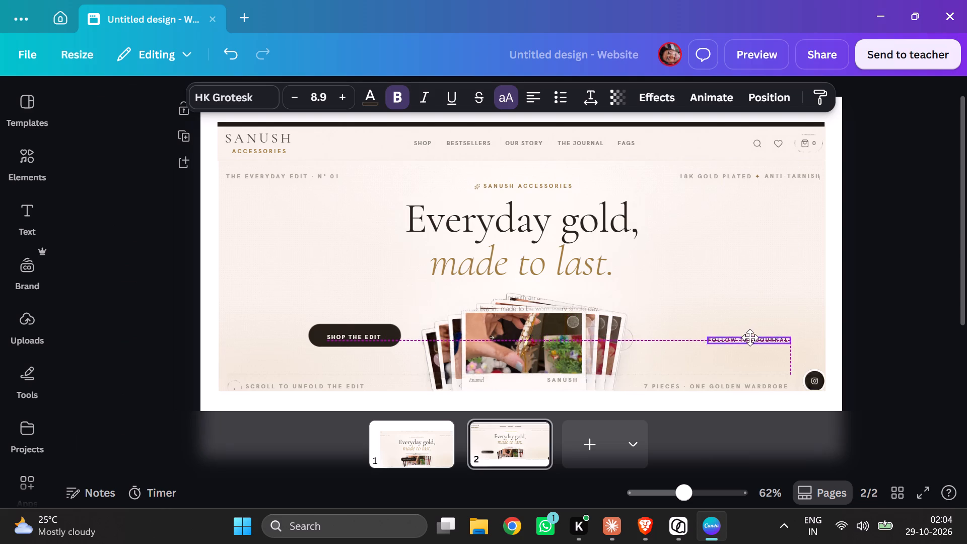
pyautogui.moveTo(750, 337); pyautogui.dragTo(758, 293)
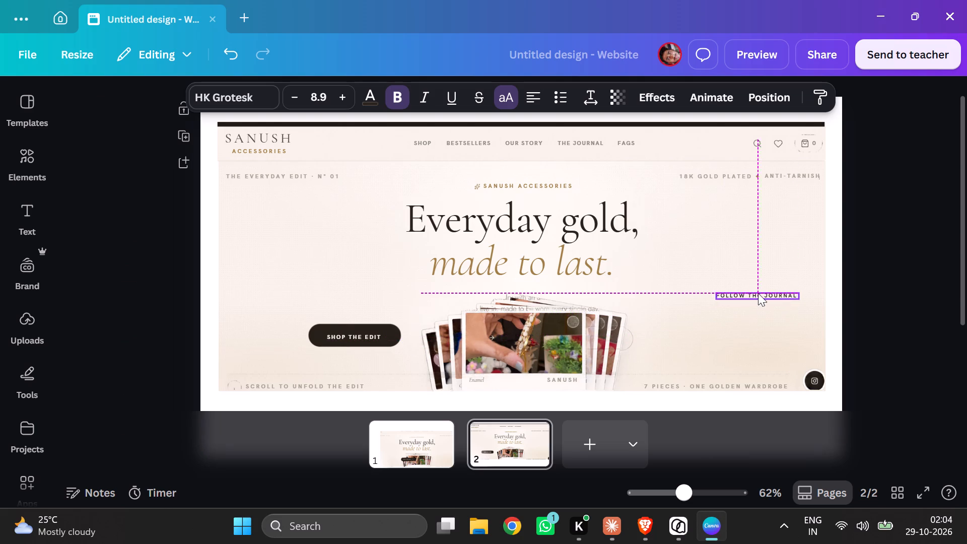
# Copy the dark SHOP THE EDIT button shape and place the copy centred over the FOLLOW THE JOURNAL text.
pyautogui.click(630, 339)
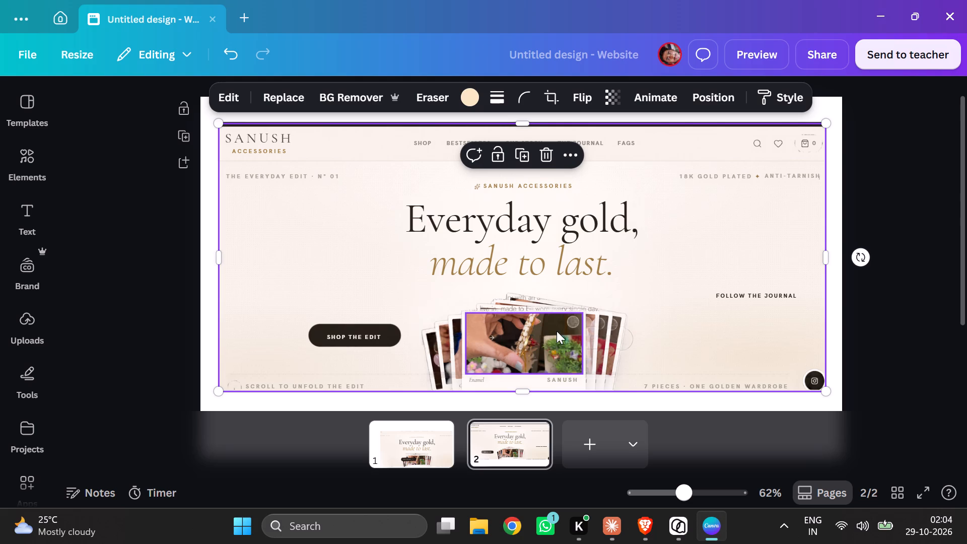
pyautogui.click(509, 305)
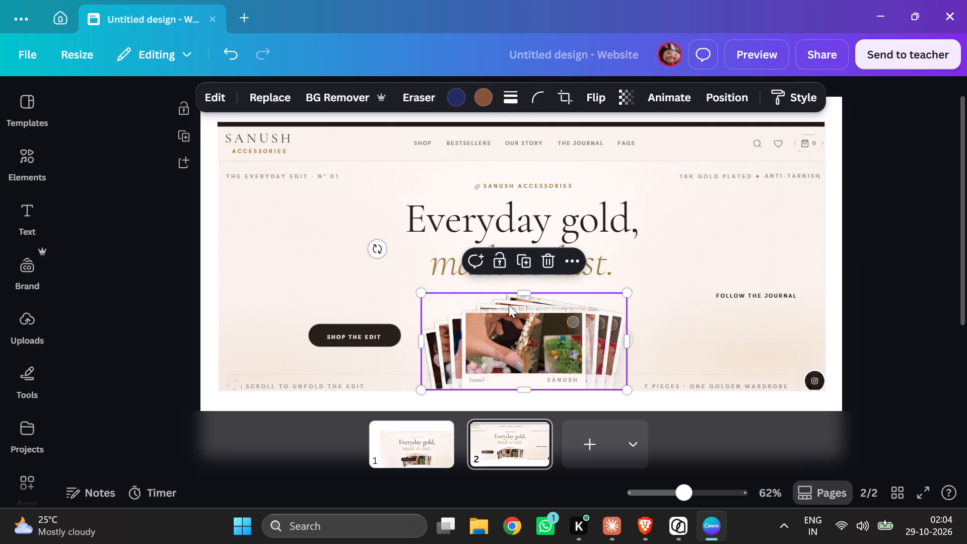
pyautogui.click(369, 328)
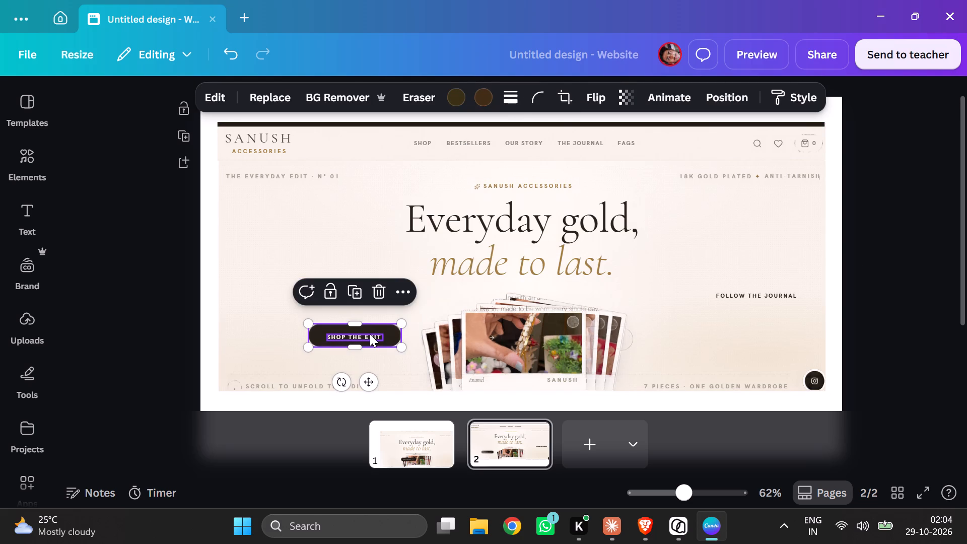
pyautogui.hotkey('ctrl', 'c')
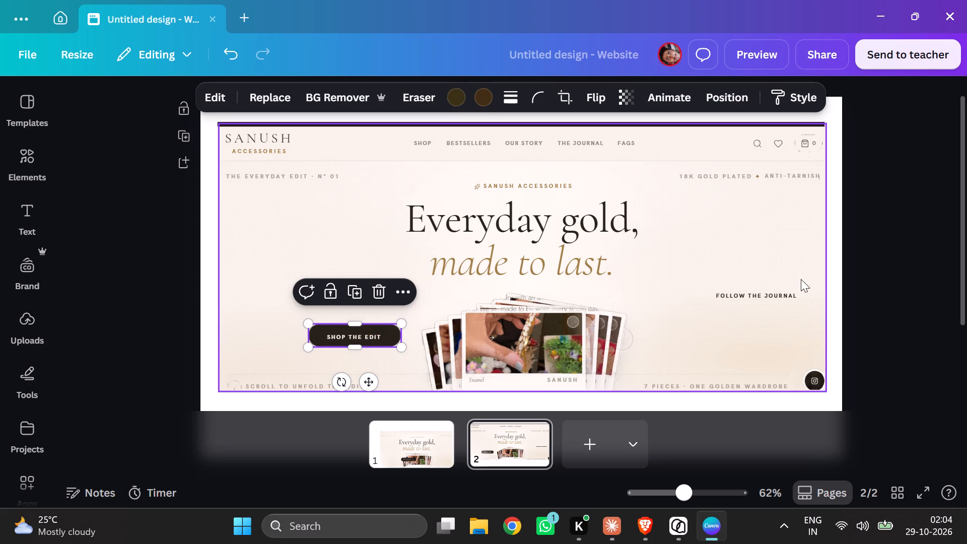
pyautogui.click(698, 231)
pyautogui.hotkey('ctrl', 'v')
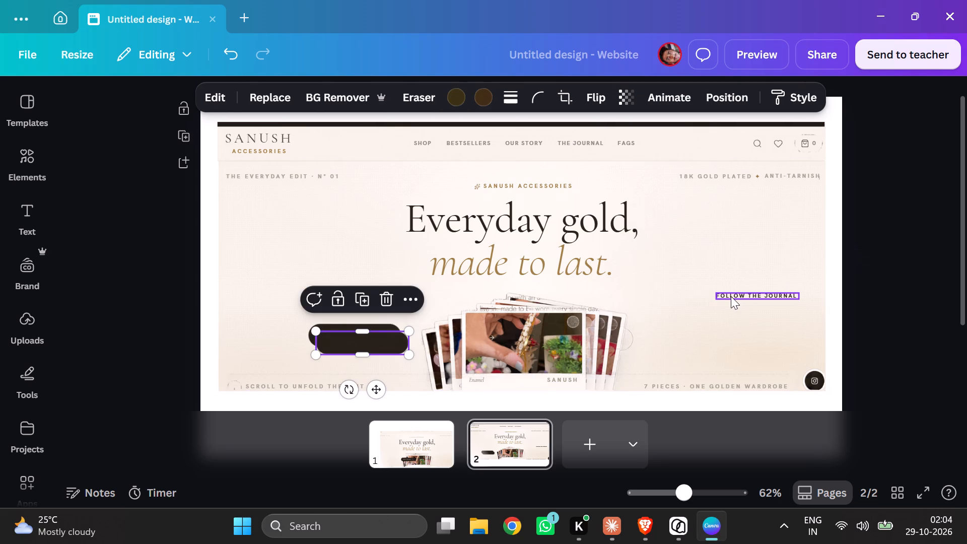
pyautogui.moveTo(358, 339); pyautogui.dragTo(752, 291)
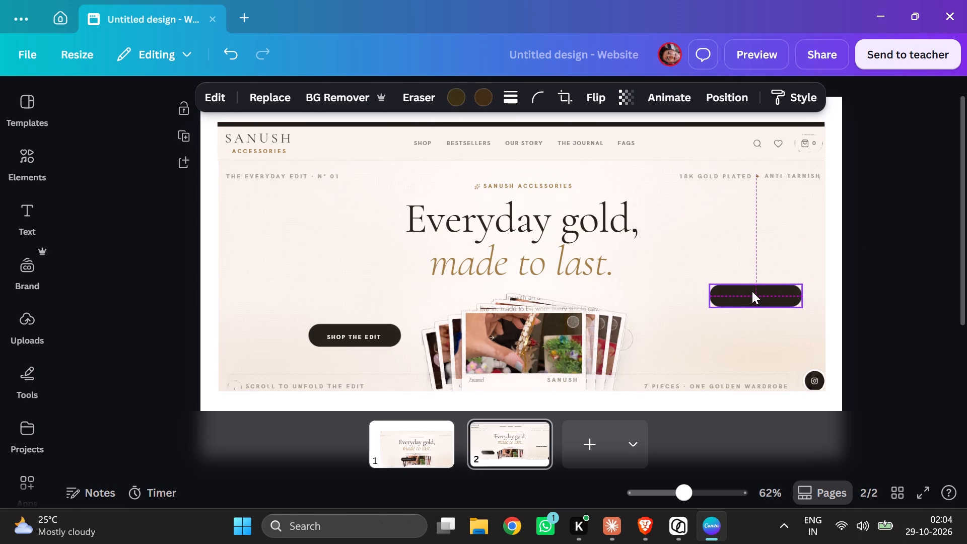
# Send the copied dark button shape backward several layers behind the FOLLOW THE JOURNAL text, undoing and repeating the last layer change.
pyautogui.click(800, 258)
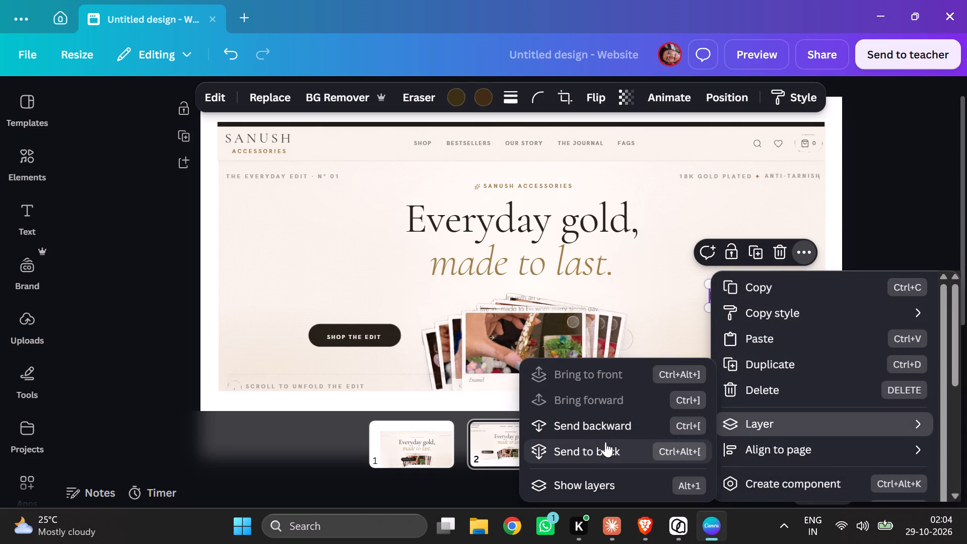
pyautogui.click(600, 432)
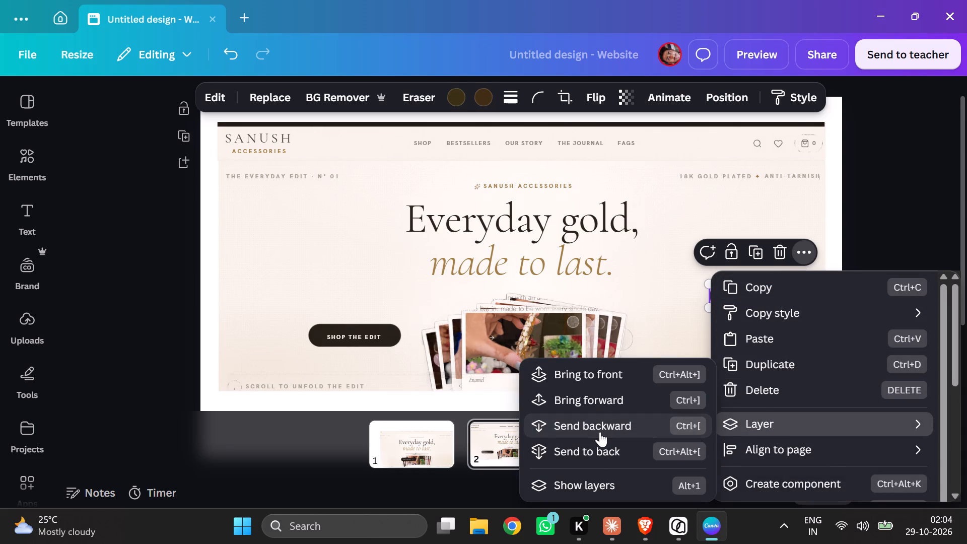
pyautogui.click(600, 432)
pyautogui.click(600, 432)
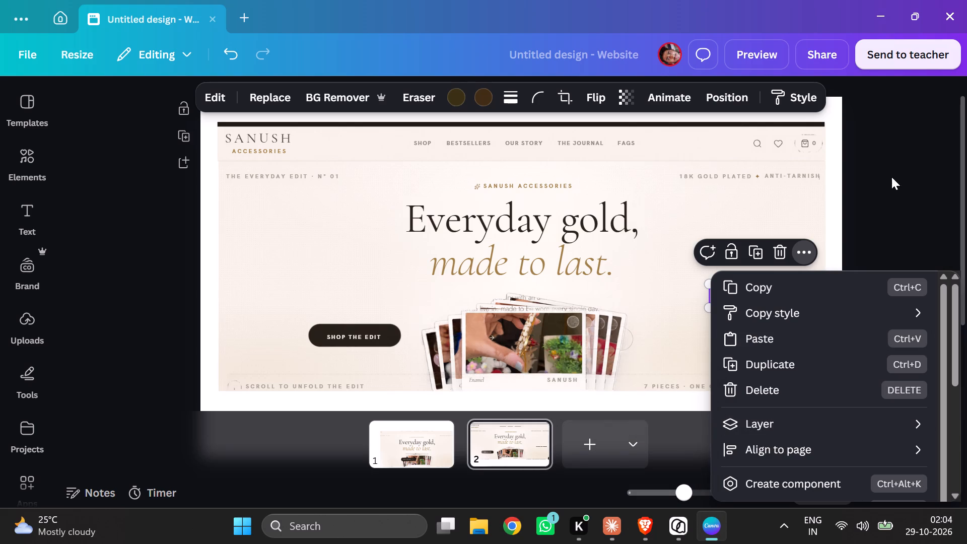
pyautogui.click(880, 187)
pyautogui.click(752, 282)
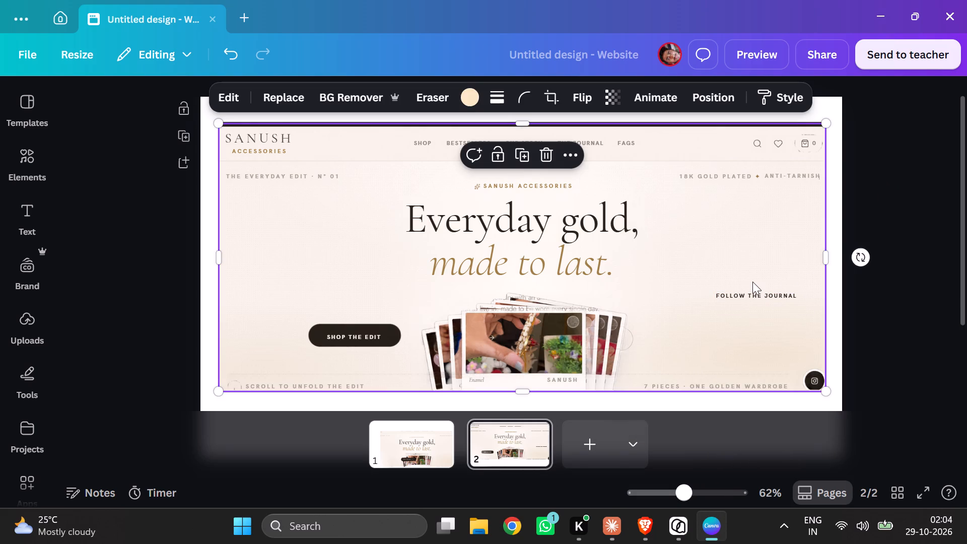
pyautogui.hotkey('ctrl', 'z')
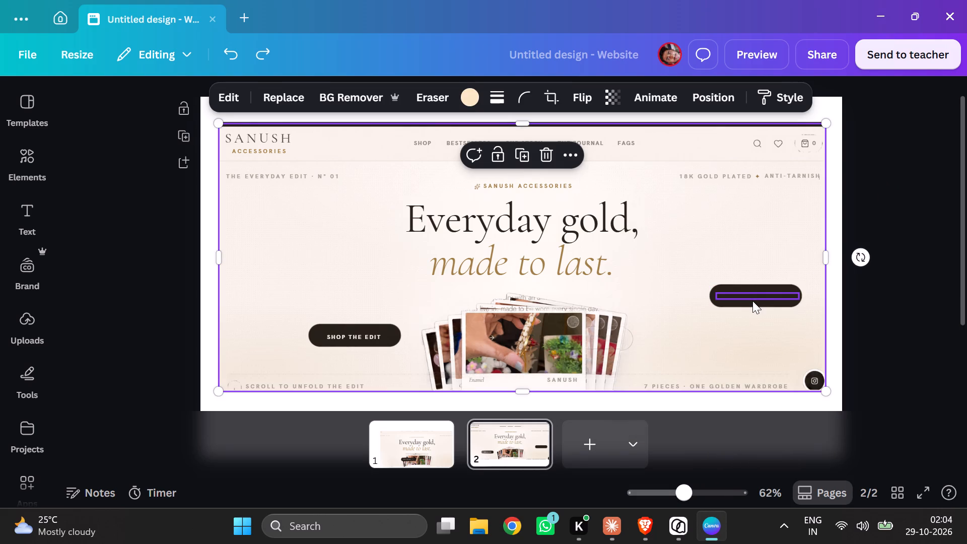
pyautogui.click(752, 301)
pyautogui.click(807, 247)
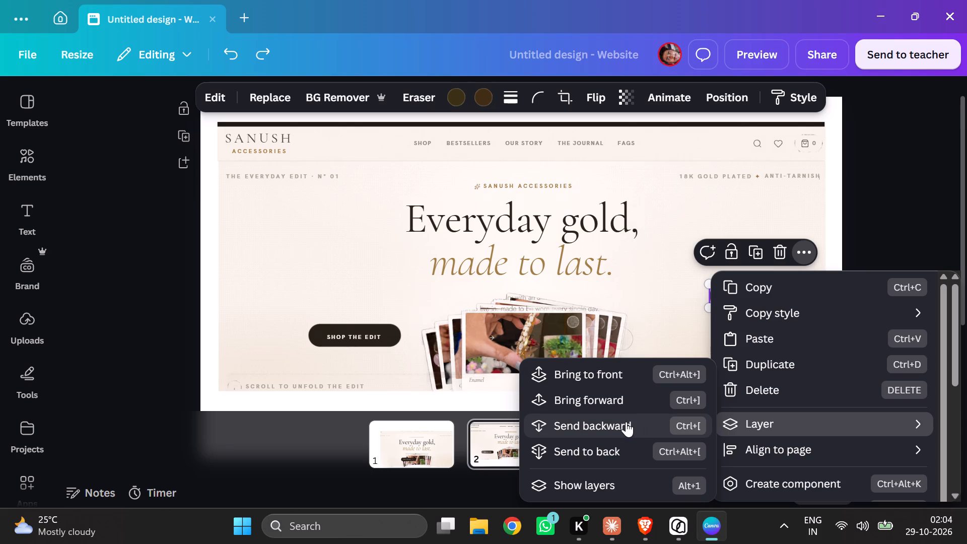
pyautogui.click(626, 422)
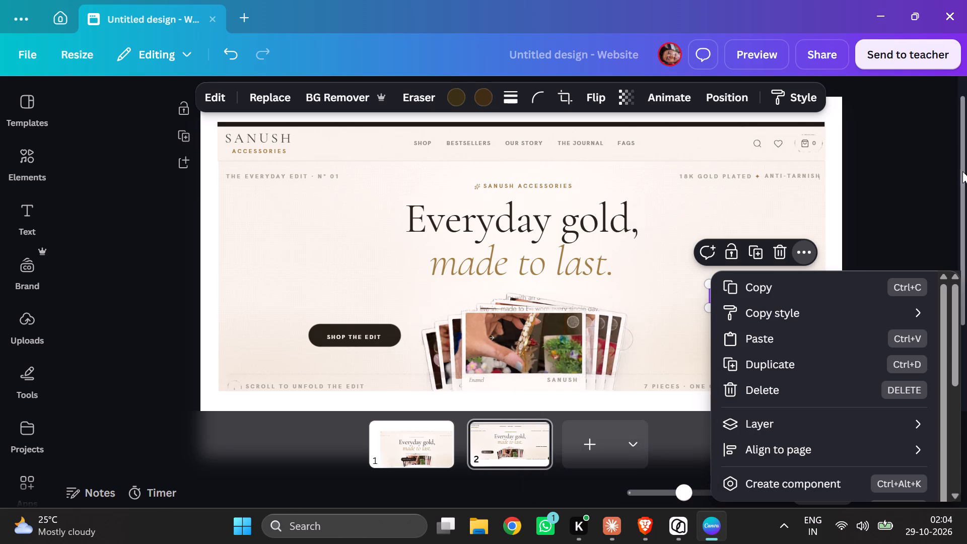
pyautogui.click(911, 208)
pyautogui.click(758, 300)
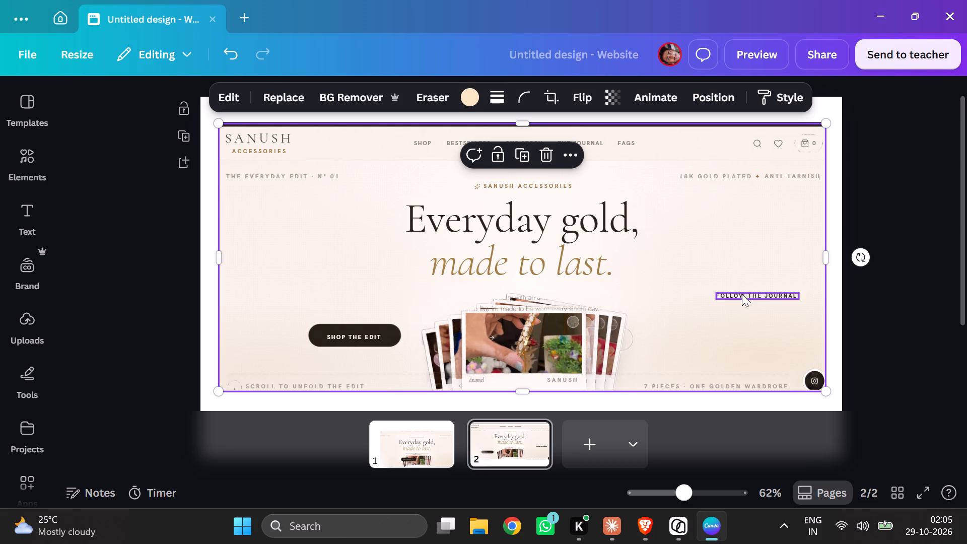
# Move the FOLLOW THE JOURNAL text down on the cream area, closer to SHOP THE EDIT's level.
pyautogui.moveTo(742, 294); pyautogui.dragTo(745, 321)
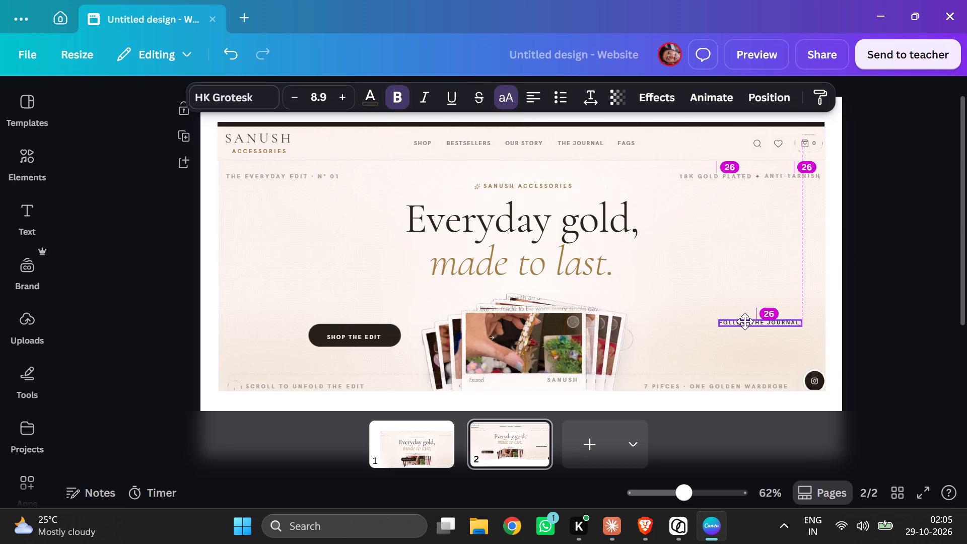
pyautogui.moveTo(745, 321); pyautogui.dragTo(745, 324)
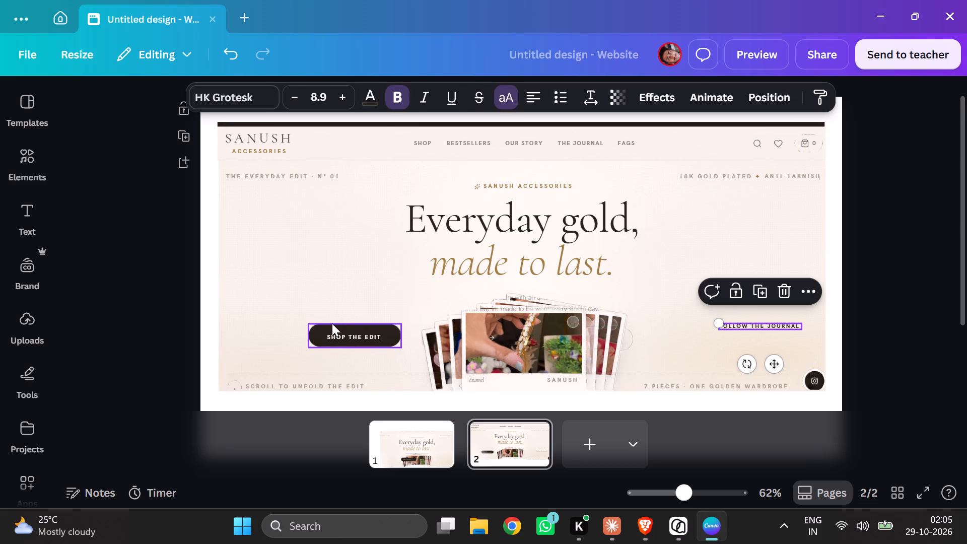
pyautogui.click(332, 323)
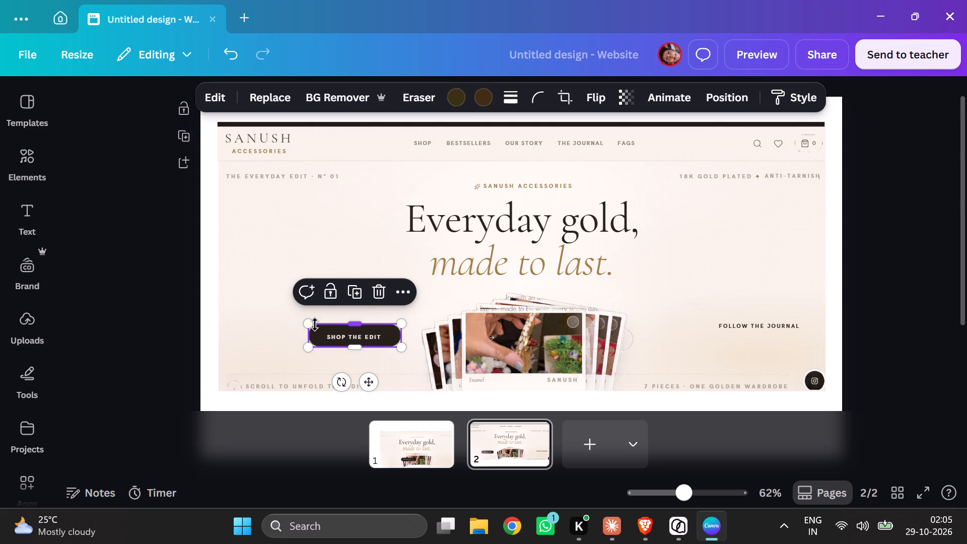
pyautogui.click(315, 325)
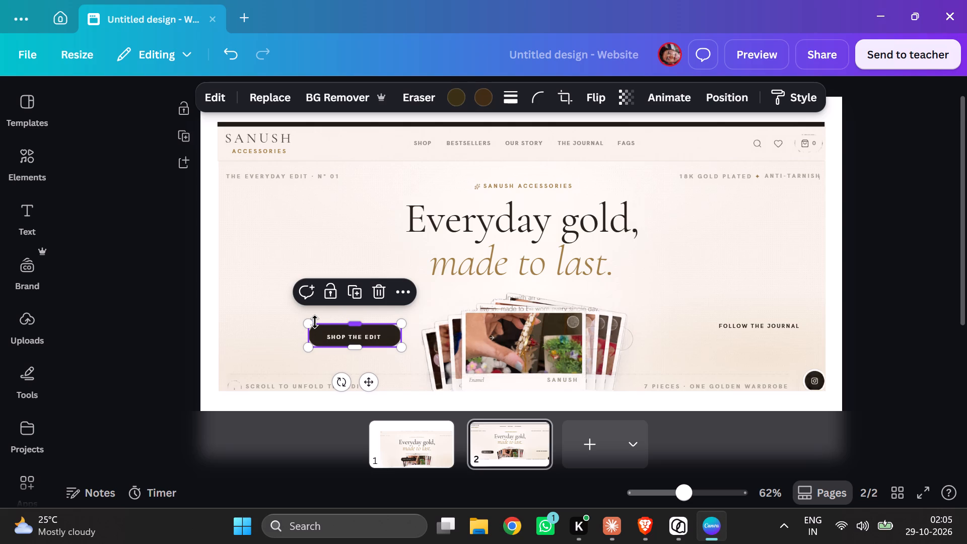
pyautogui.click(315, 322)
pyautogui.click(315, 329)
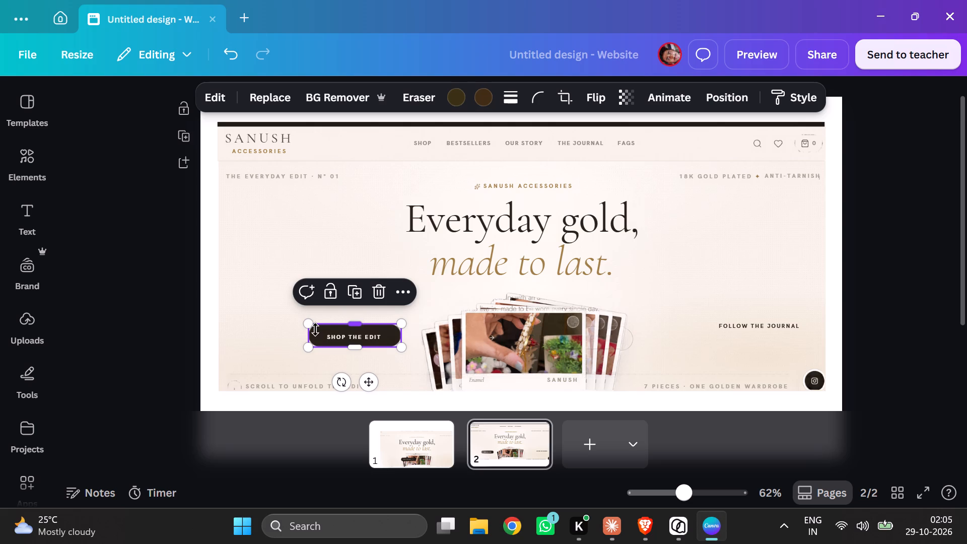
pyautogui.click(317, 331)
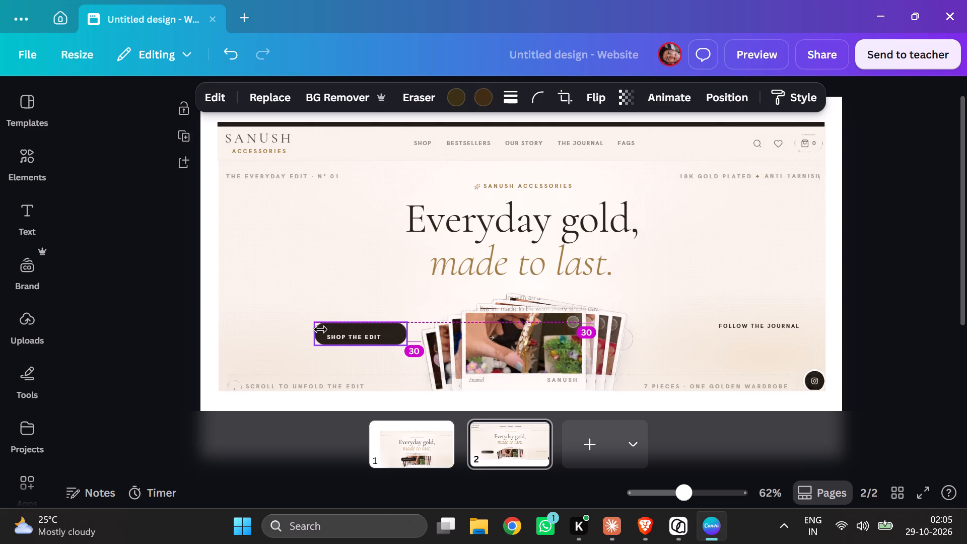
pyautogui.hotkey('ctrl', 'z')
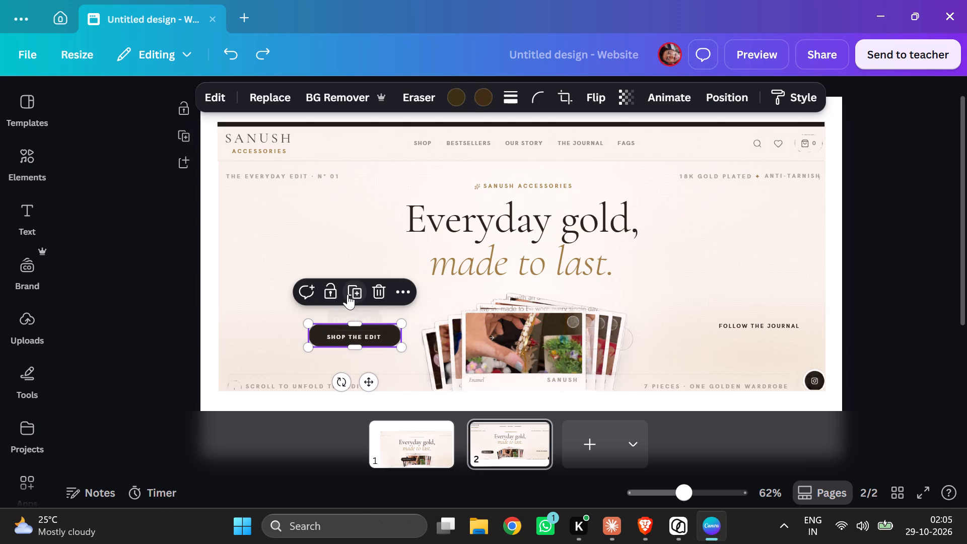
# Duplicate the dark SHOP THE EDIT button shape and place the copy on the cream area just above the FOLLOW THE JOURNAL text.
pyautogui.click(350, 295)
pyautogui.moveTo(355, 344); pyautogui.dragTo(748, 327)
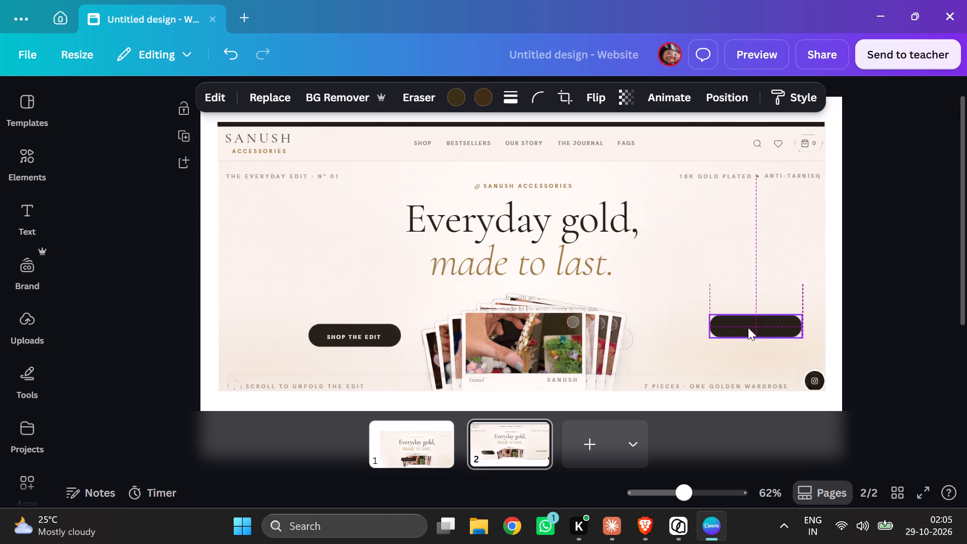
pyautogui.moveTo(748, 327); pyautogui.dragTo(721, 278)
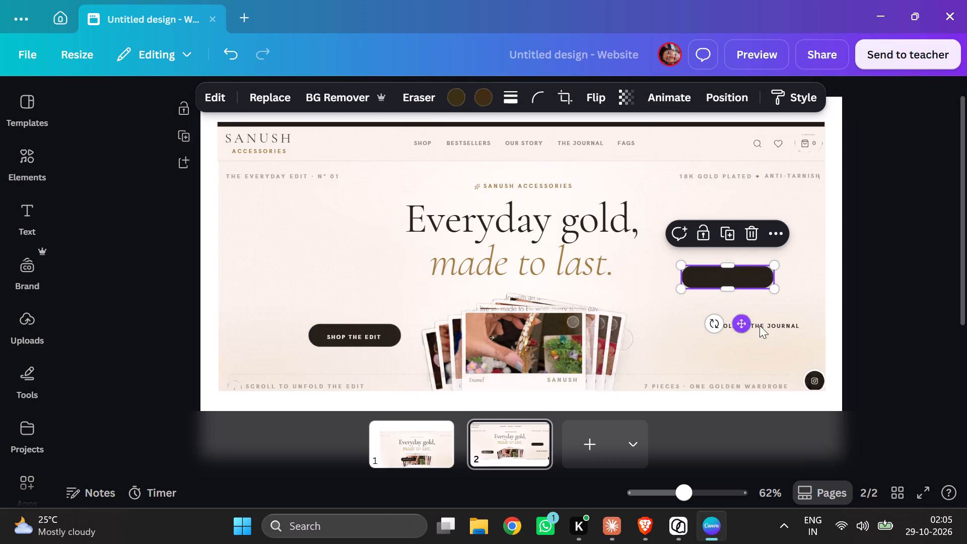
# Change the FOLLOW THE JOURNAL text colour to the off-white colour already used for text in the design.
pyautogui.click(767, 324)
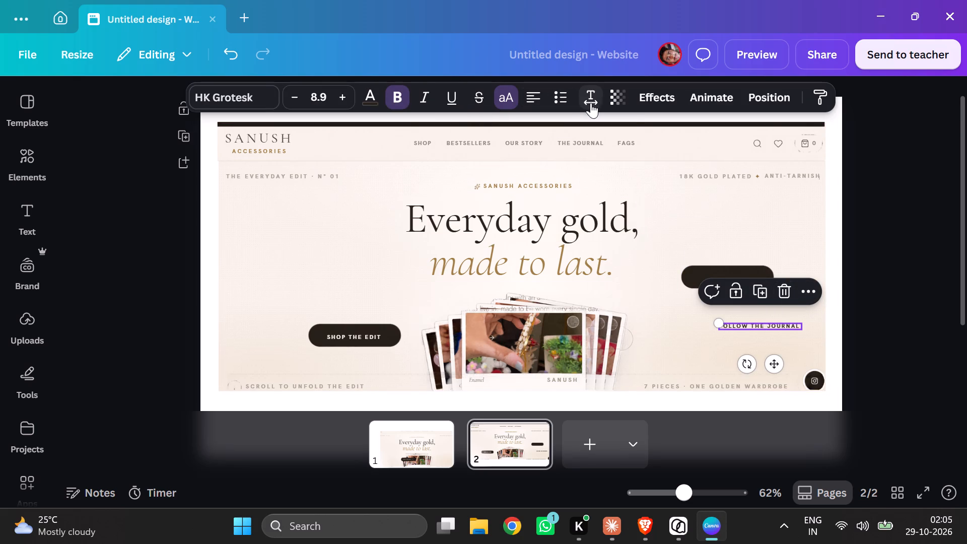
pyautogui.click(371, 103)
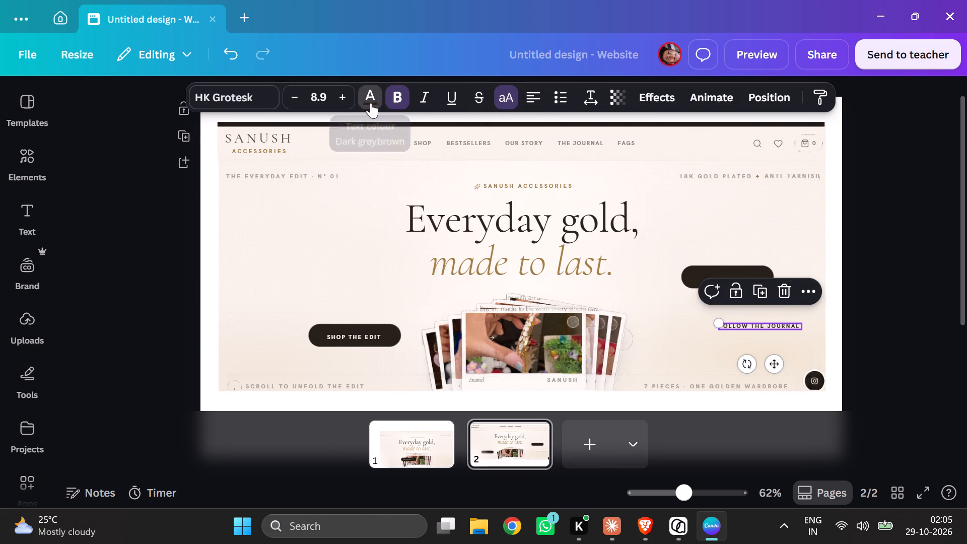
pyautogui.click(182, 245)
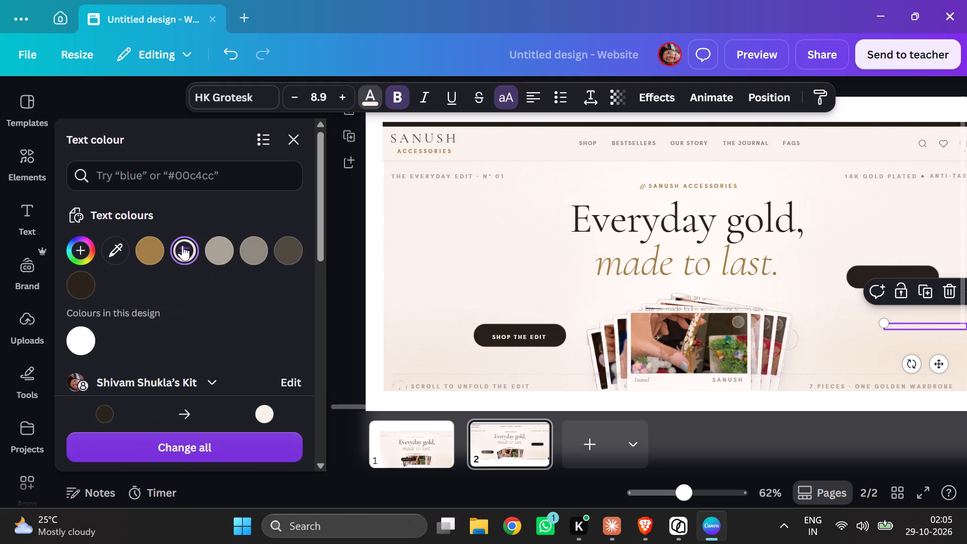
pyautogui.click(877, 429)
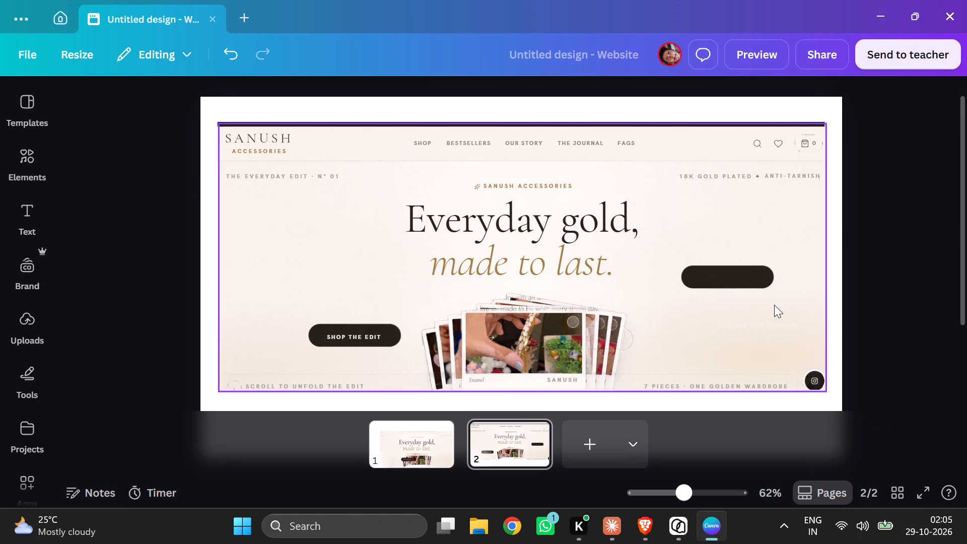
# Place the new dark button shape over the FOLLOW THE JOURNAL text and send it backward one layer.
pyautogui.moveTo(742, 281); pyautogui.dragTo(768, 332)
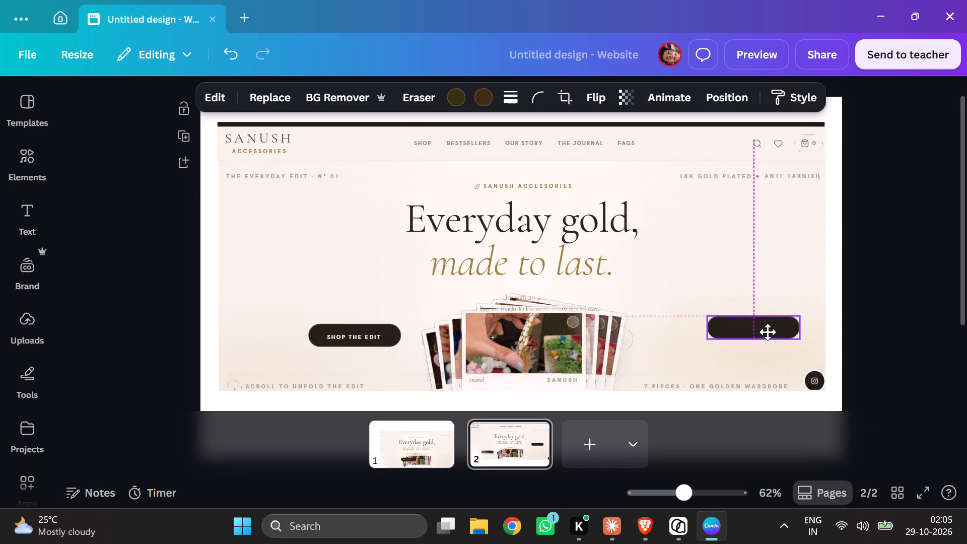
pyautogui.moveTo(768, 332); pyautogui.dragTo(768, 331)
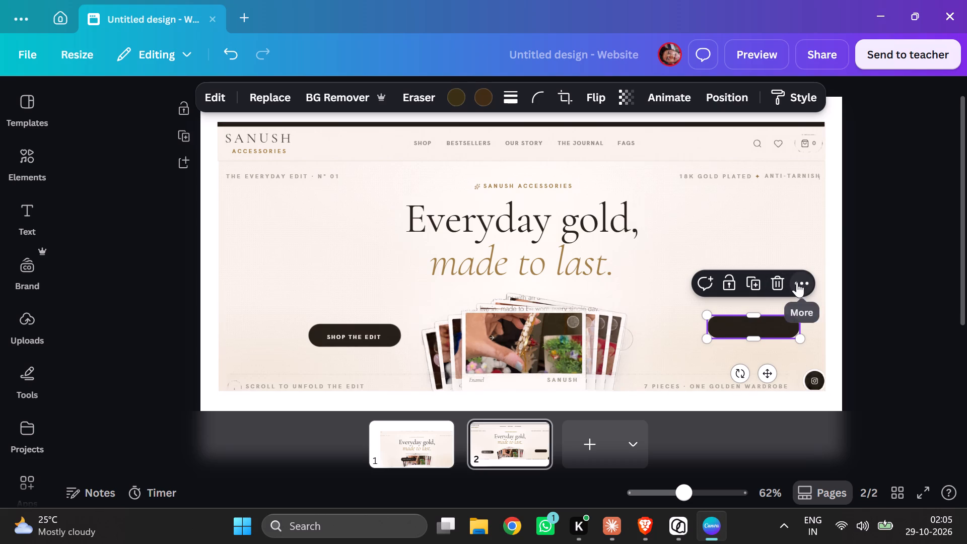
pyautogui.click(797, 282)
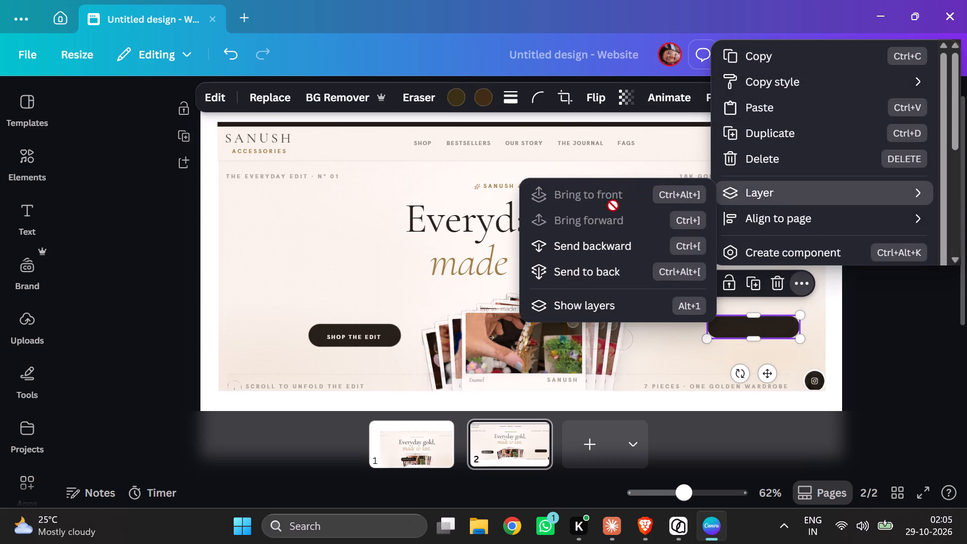
pyautogui.click(594, 244)
pyautogui.click(892, 357)
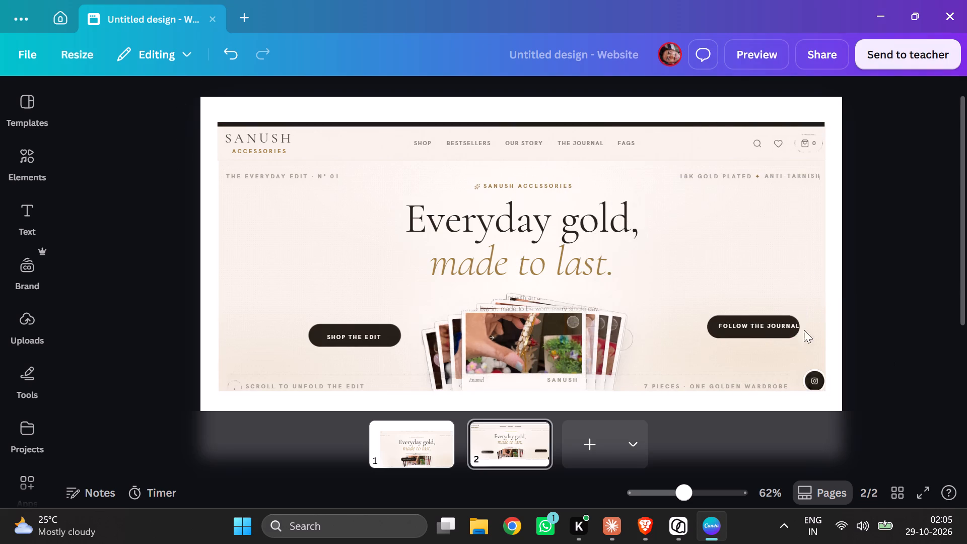
# Shift the dark shape to sit around the FOLLOW THE JOURNAL text and widen it on its left side to about 221 × 50.
pyautogui.moveTo(757, 333); pyautogui.dragTo(764, 330)
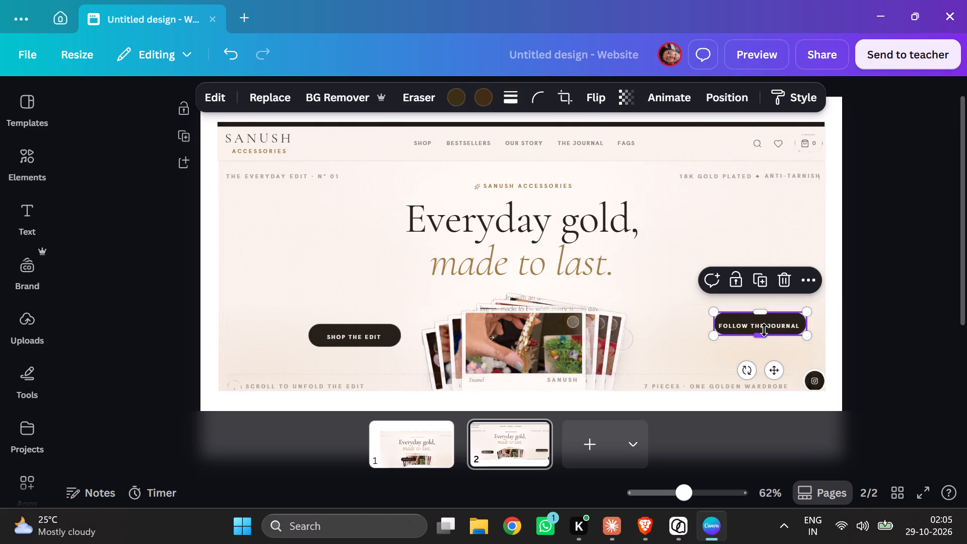
pyautogui.moveTo(714, 327); pyautogui.dragTo(703, 327)
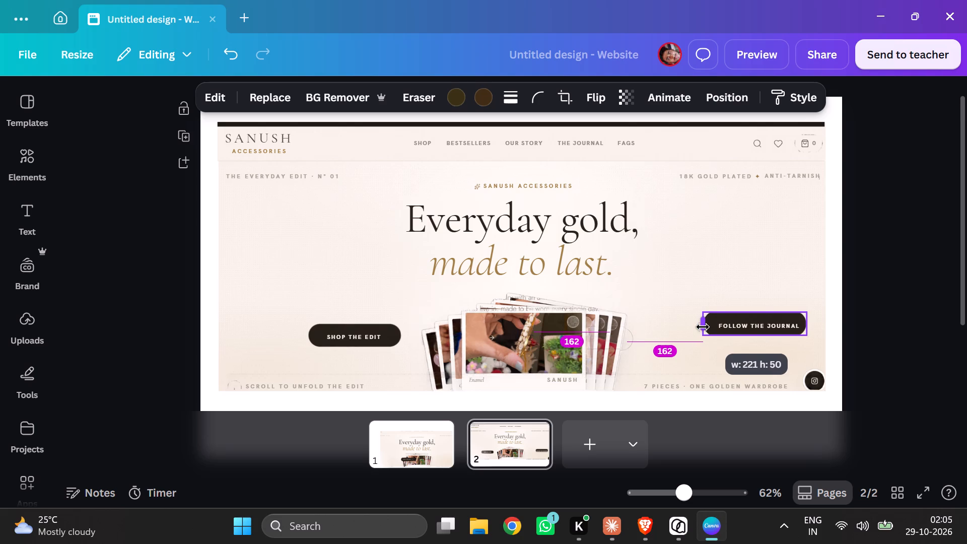
pyautogui.moveTo(703, 327); pyautogui.dragTo(705, 327)
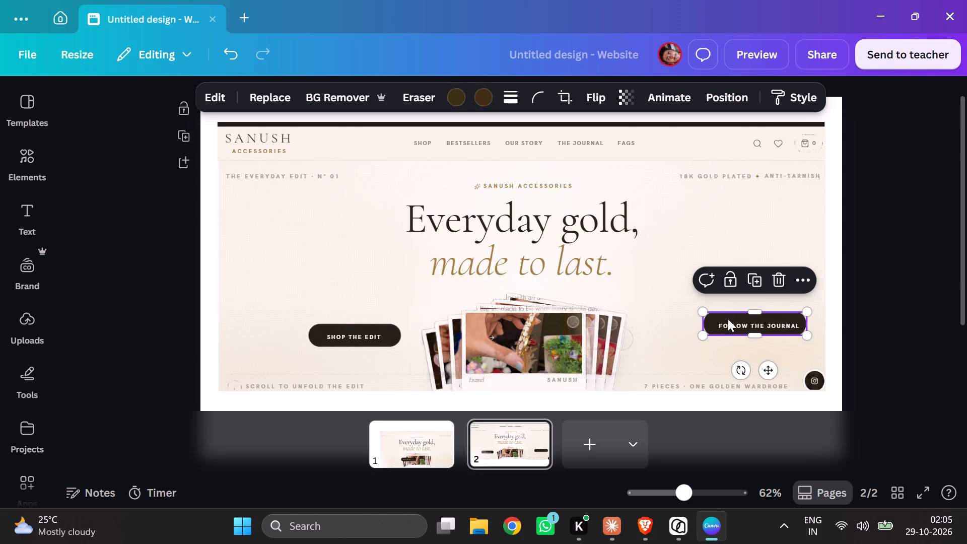
pyautogui.click(725, 317)
pyautogui.moveTo(714, 320); pyautogui.dragTo(704, 337)
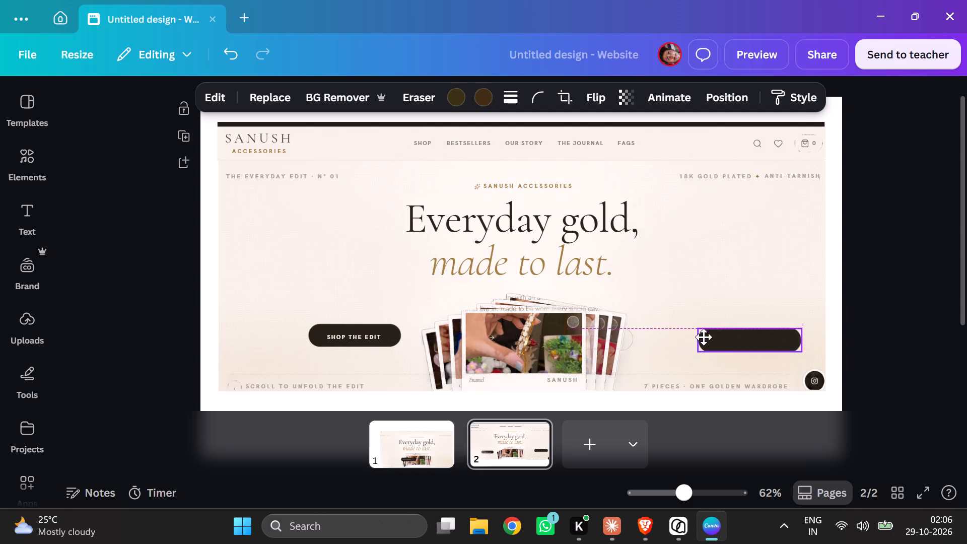